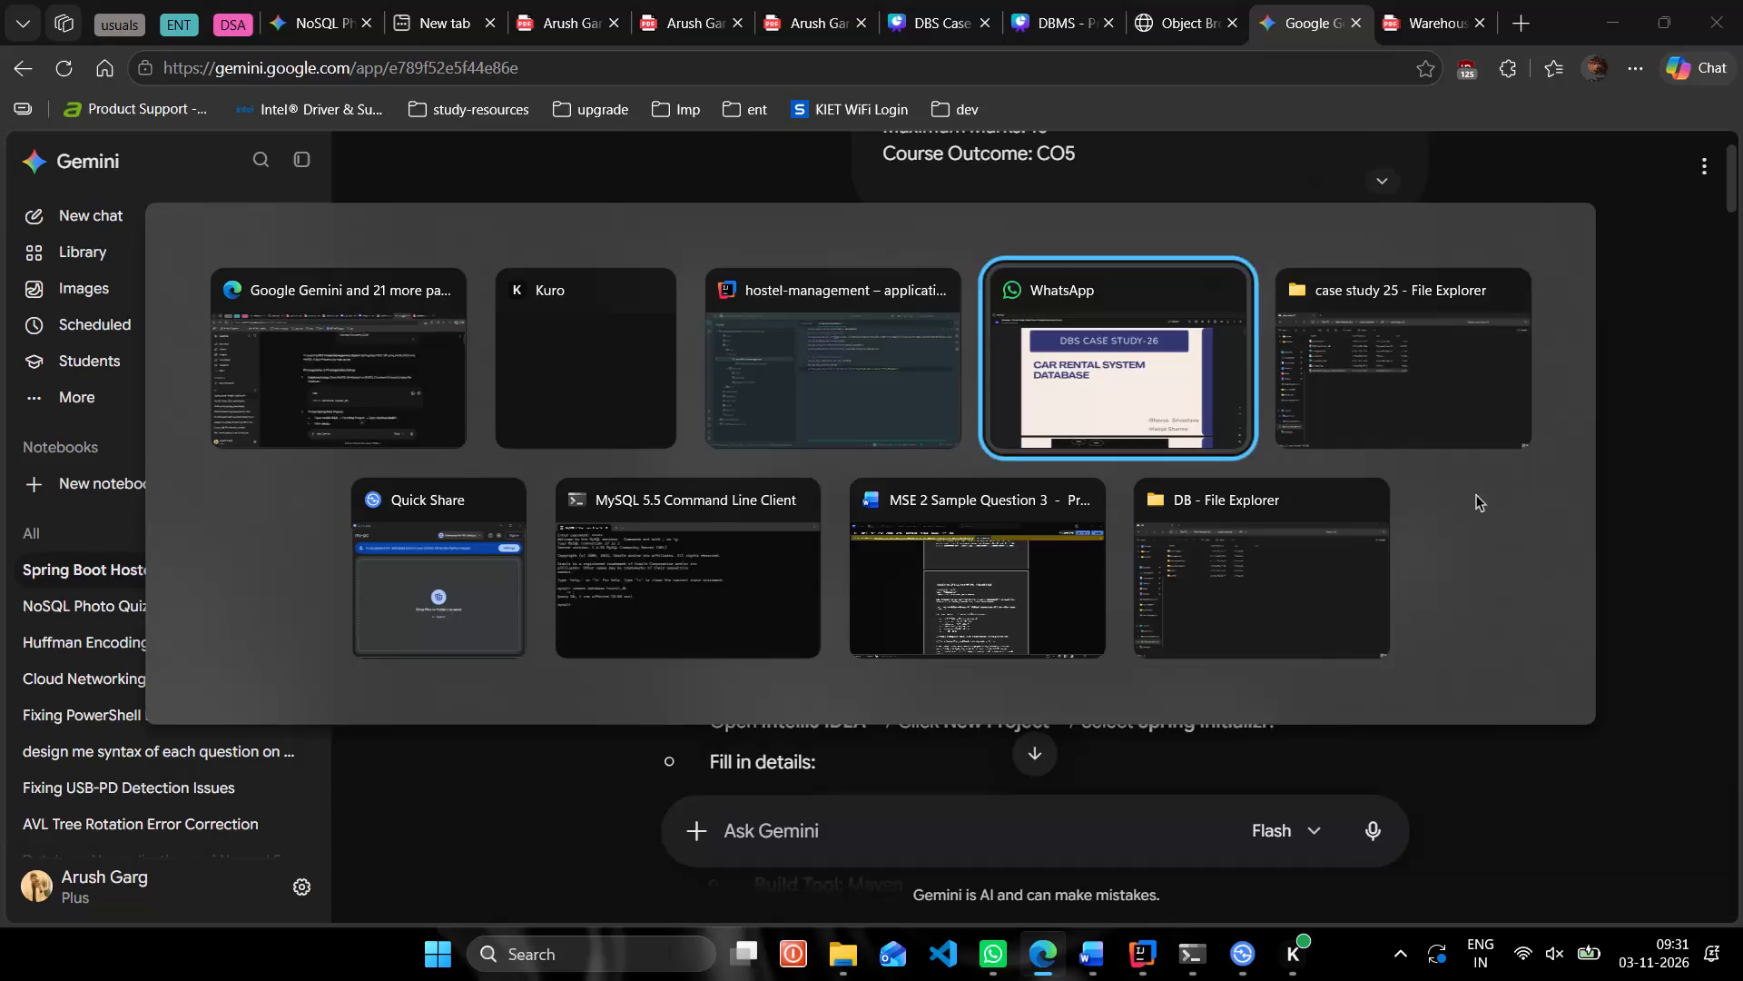
left_click(1317, 113)
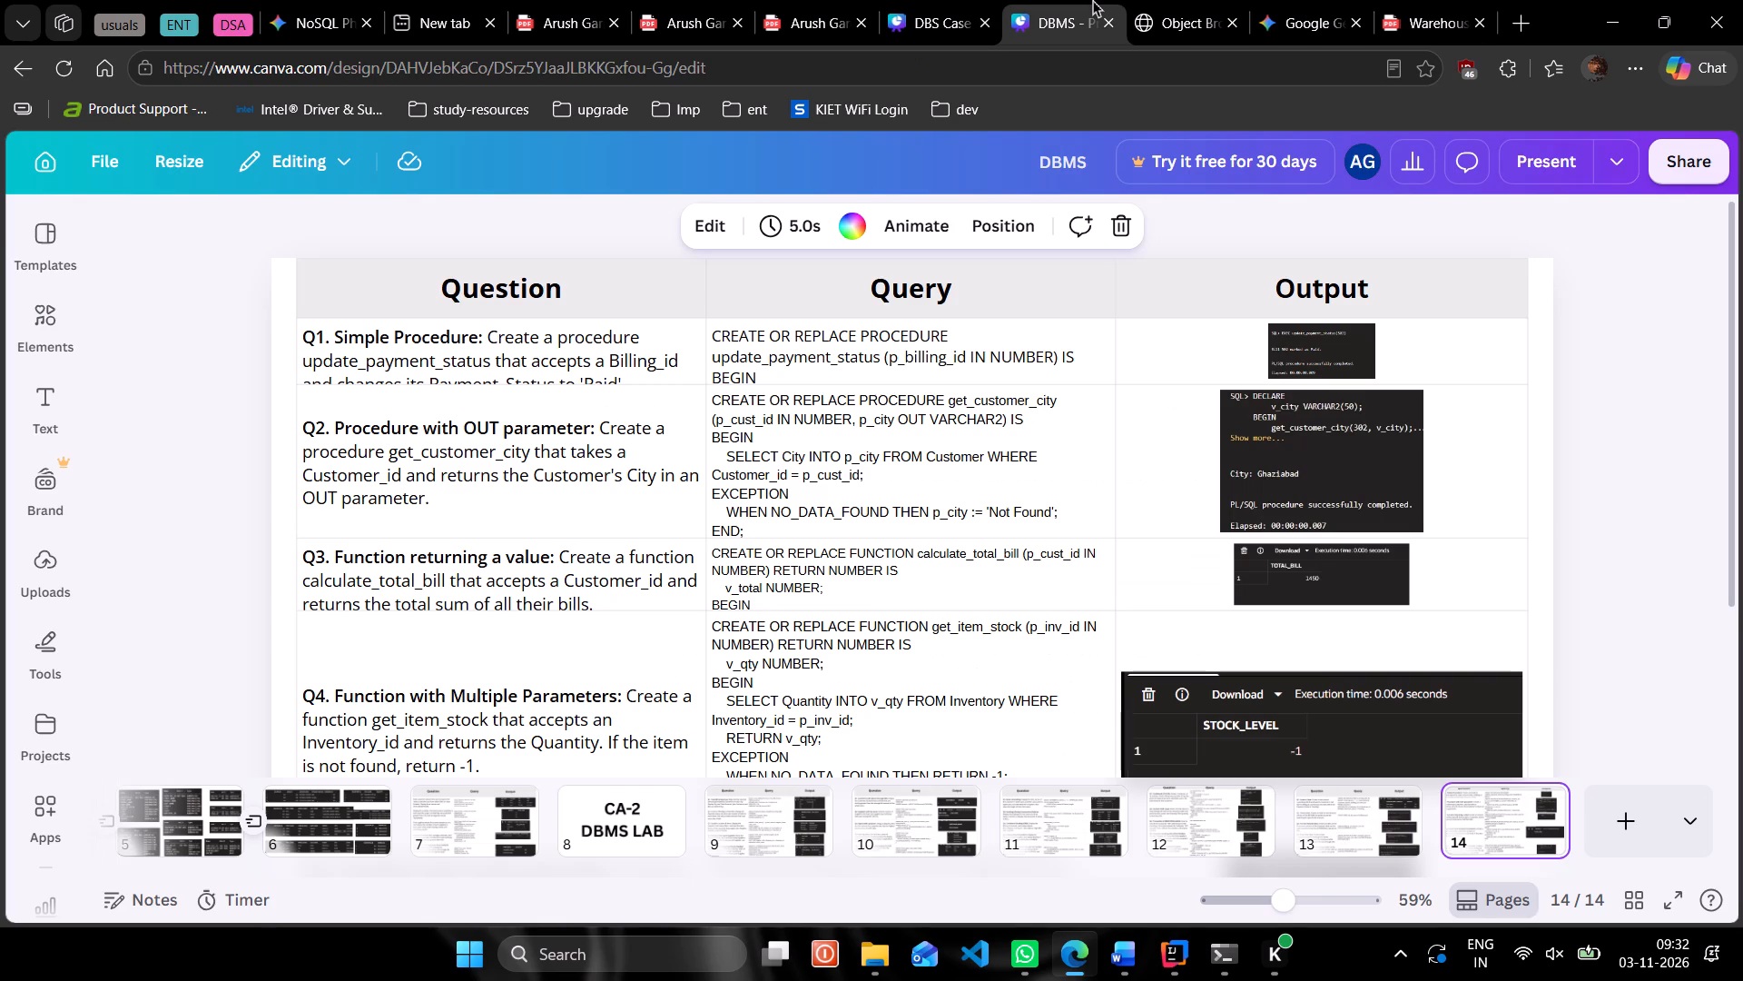
left_click_drag(1093, 0, 986, 0)
left_click(1026, 0)
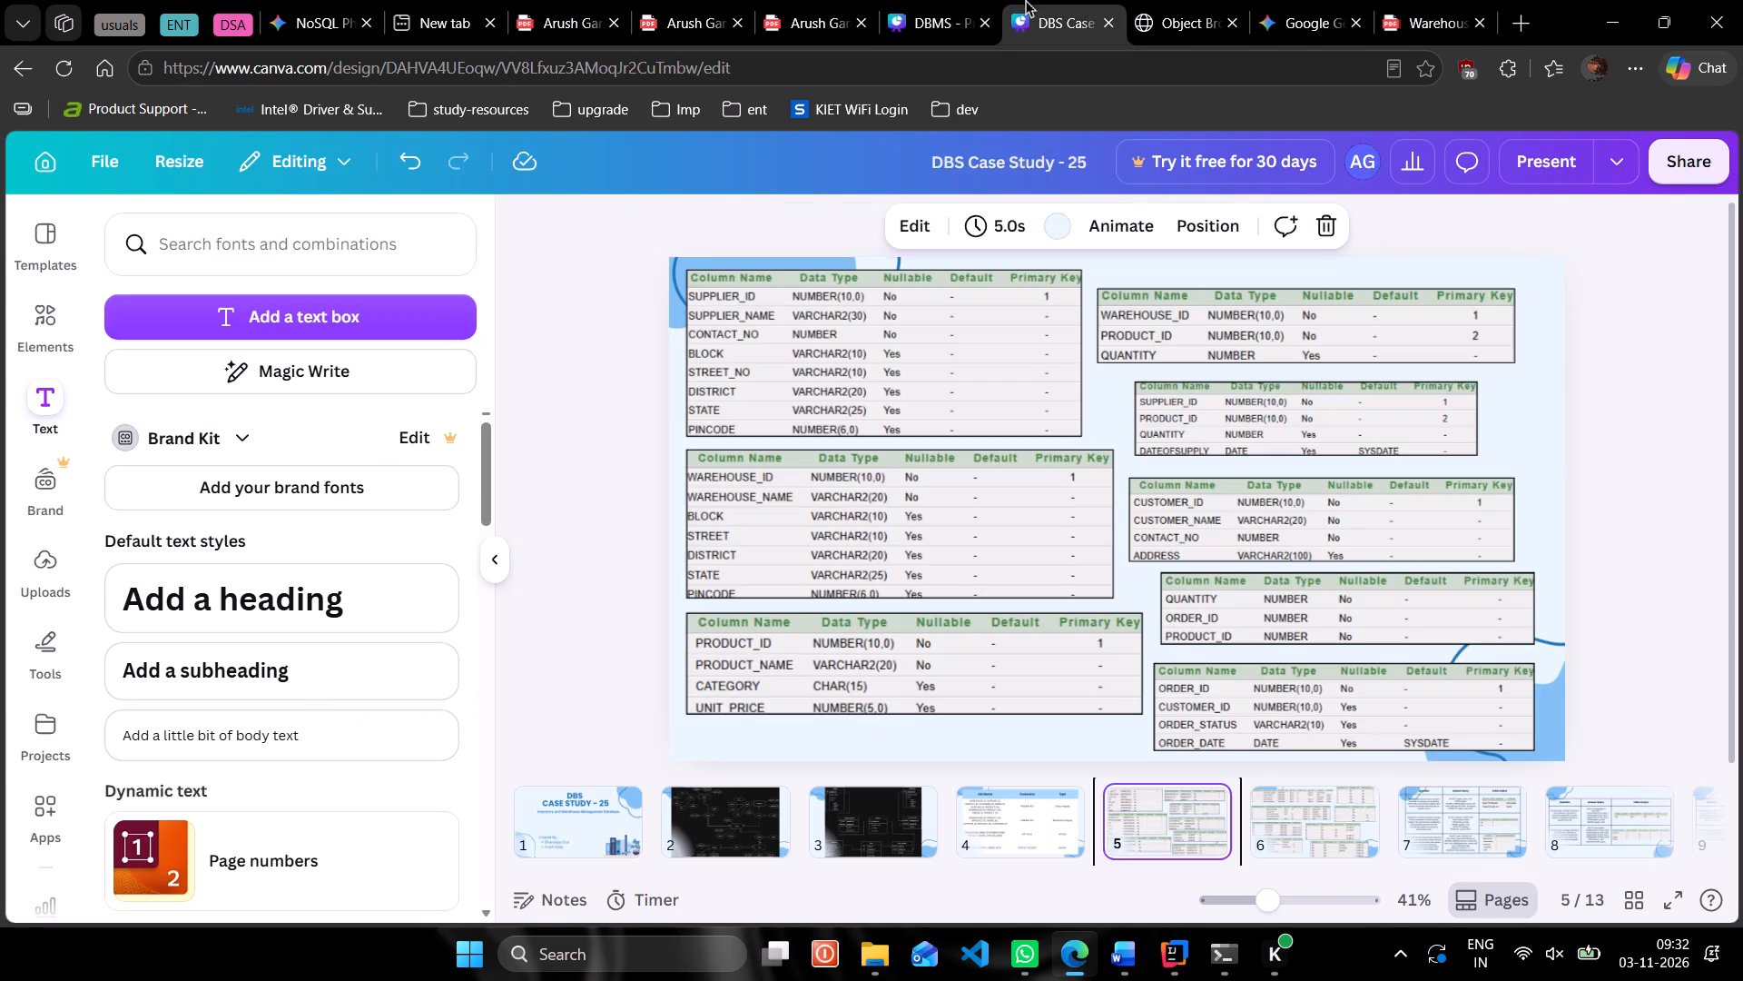
left_click(1642, 842)
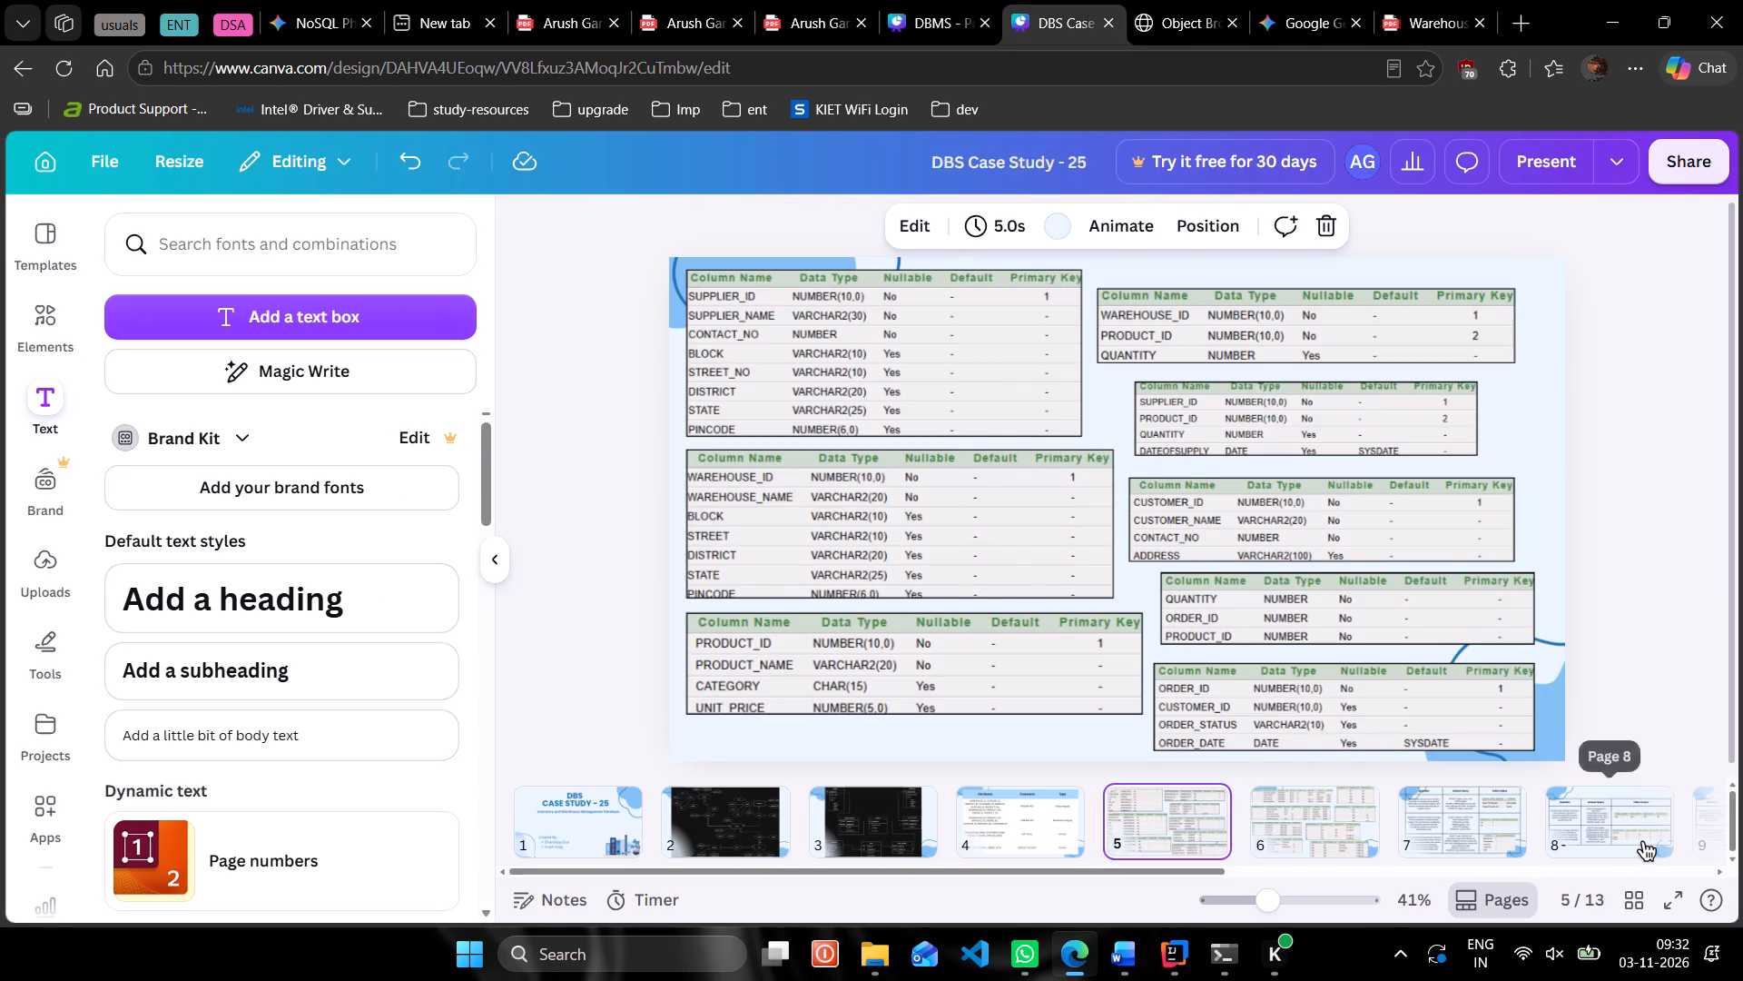
key("Right")
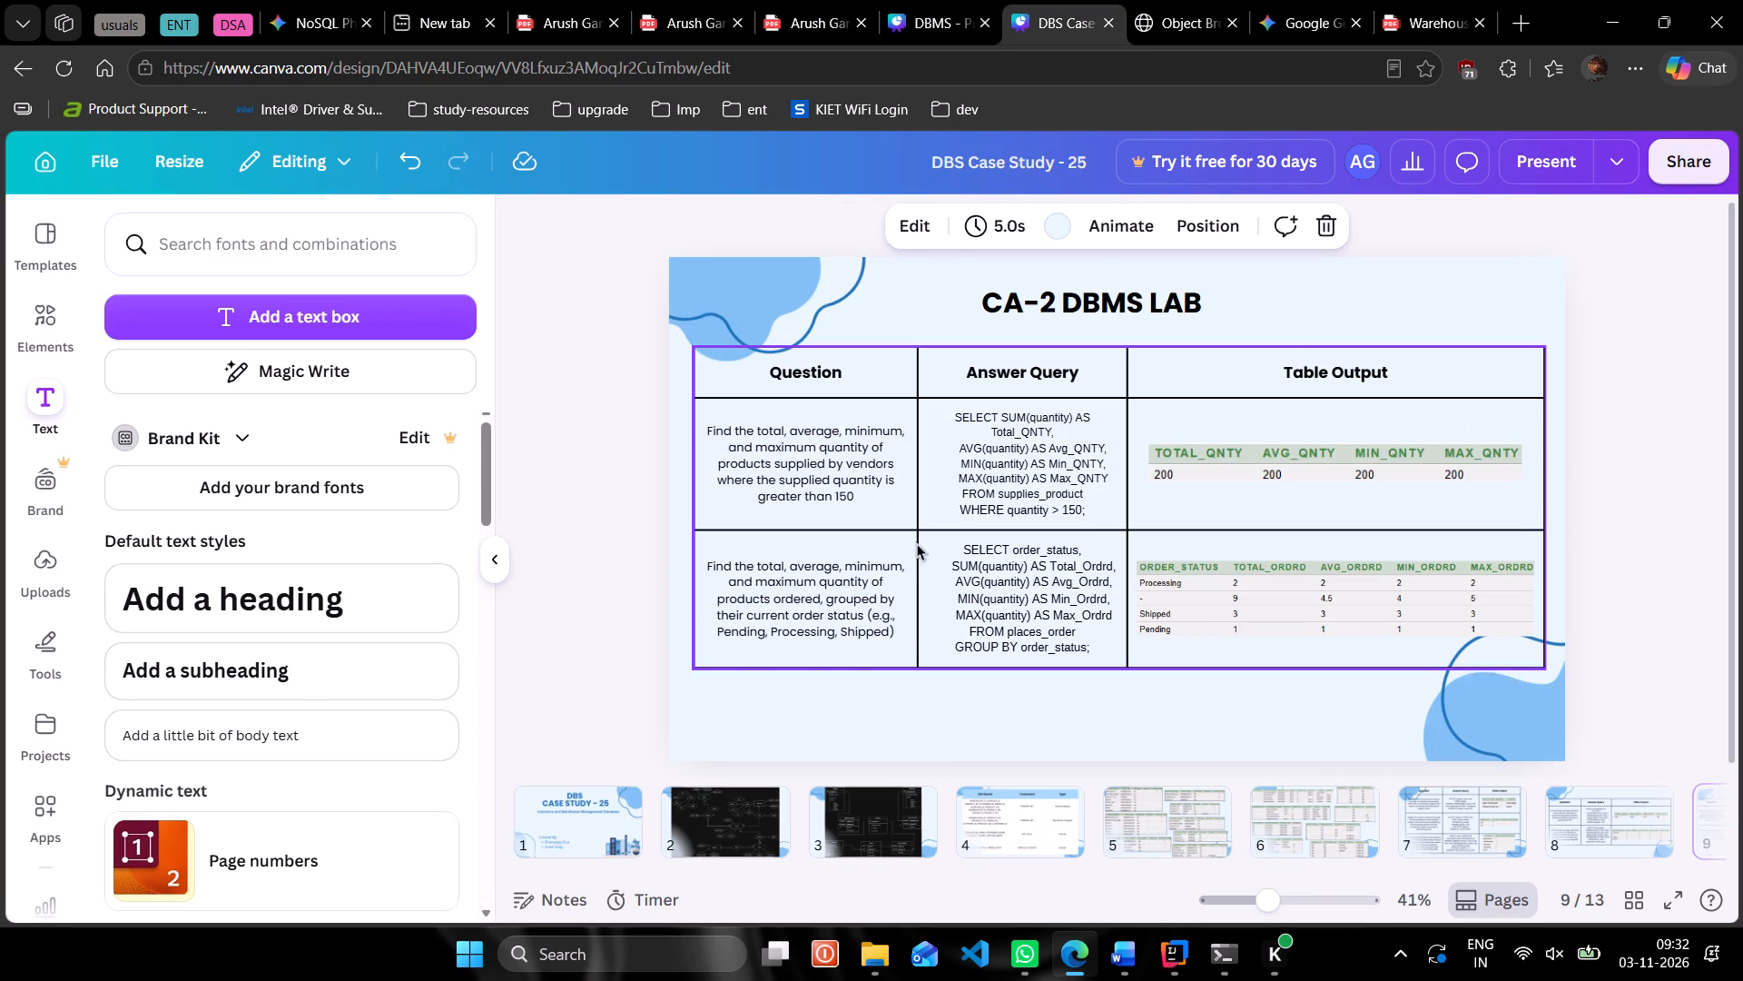
double_click(857, 451)
key("ctrl+v")
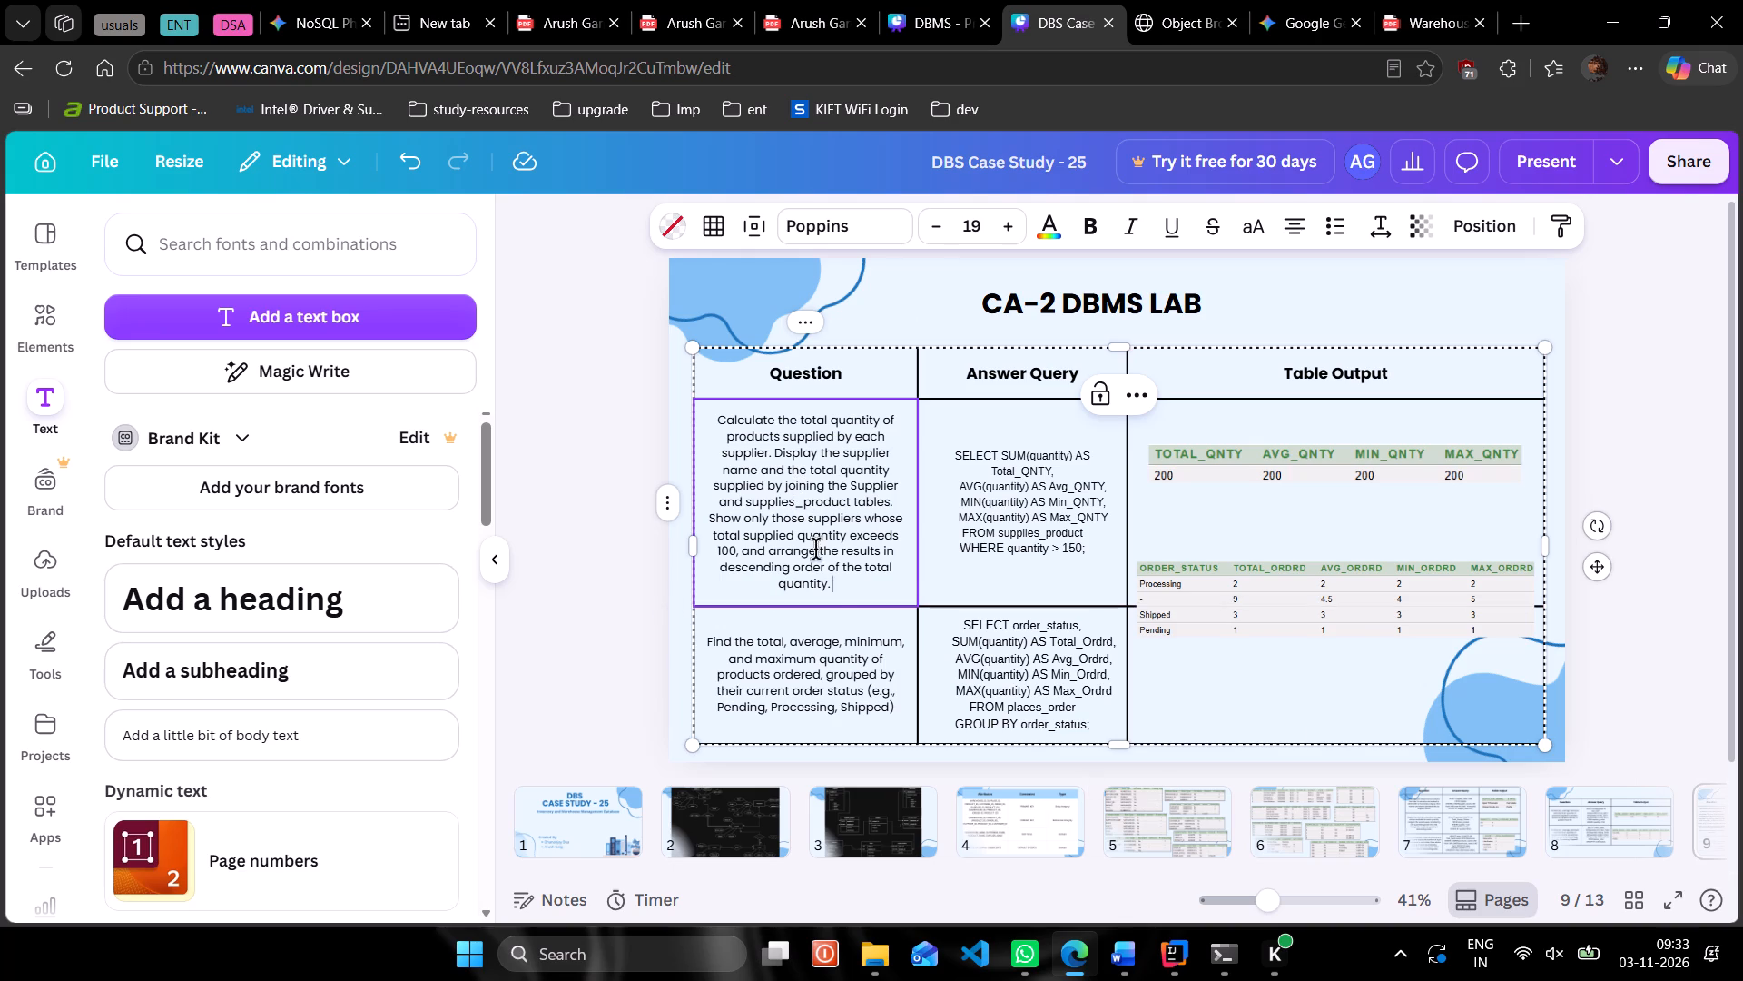
left_click(721, 393)
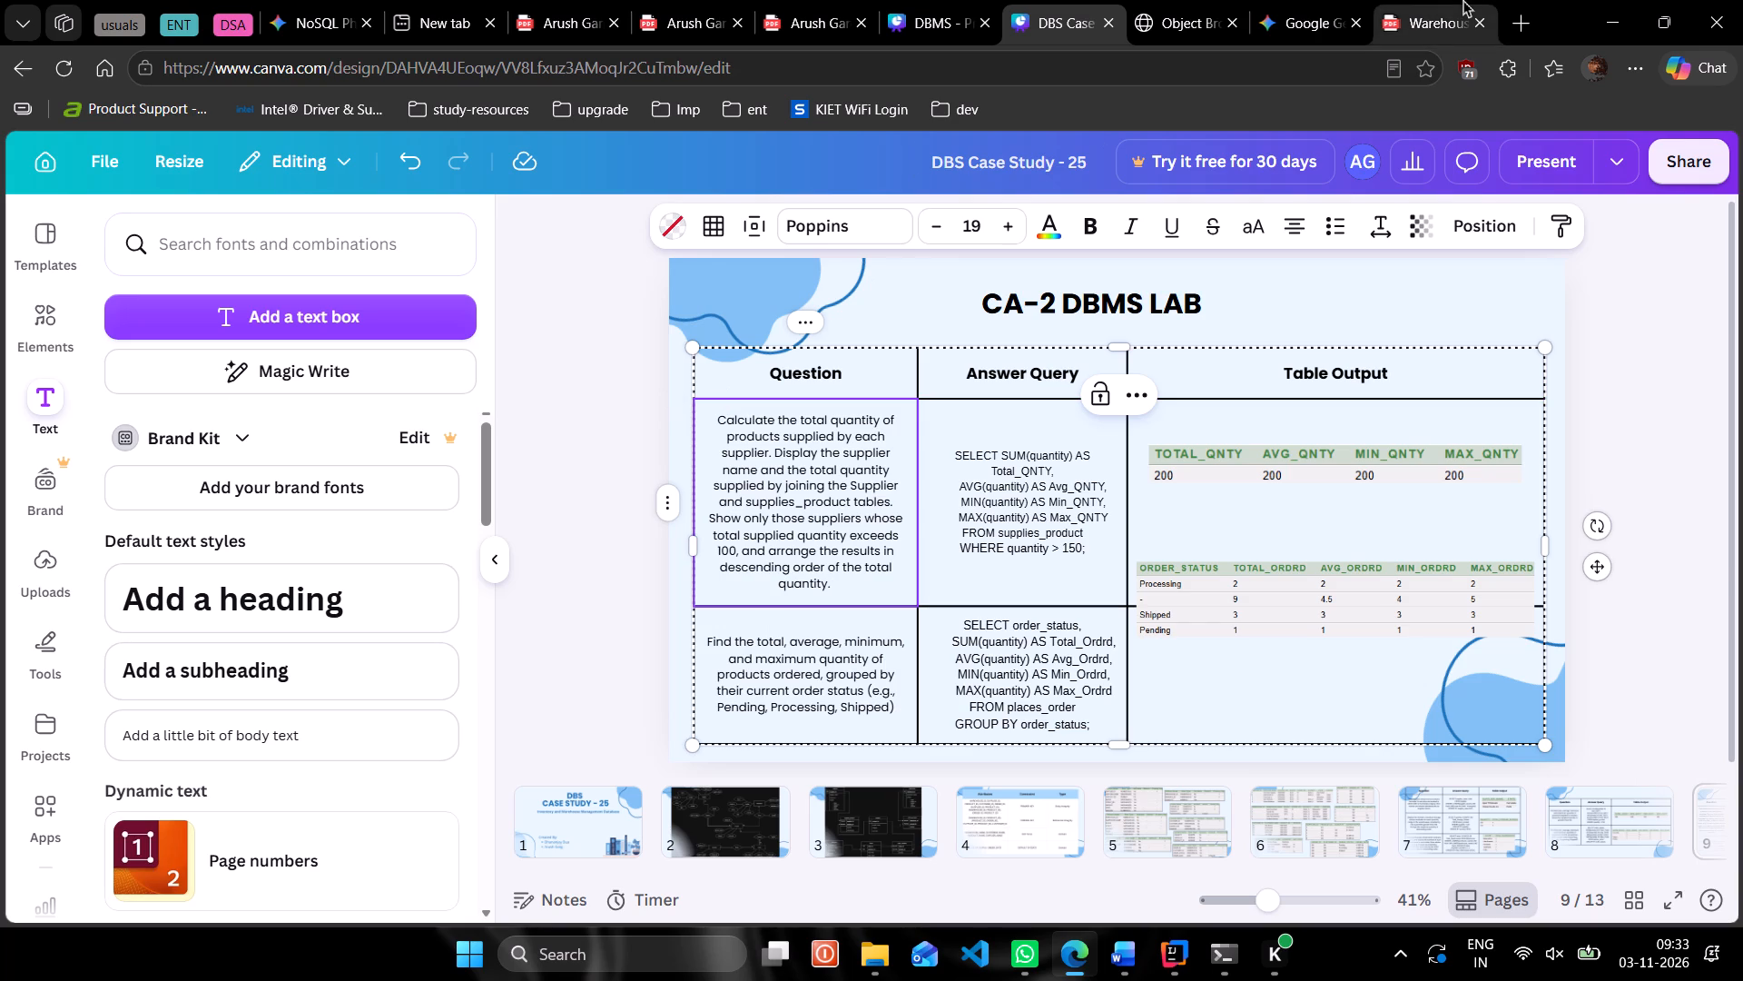
Copy the words "Aggregate & Group BY" from the Topic 1 heading in the Warehouse SQL PDF.
left_click(1428, 0)
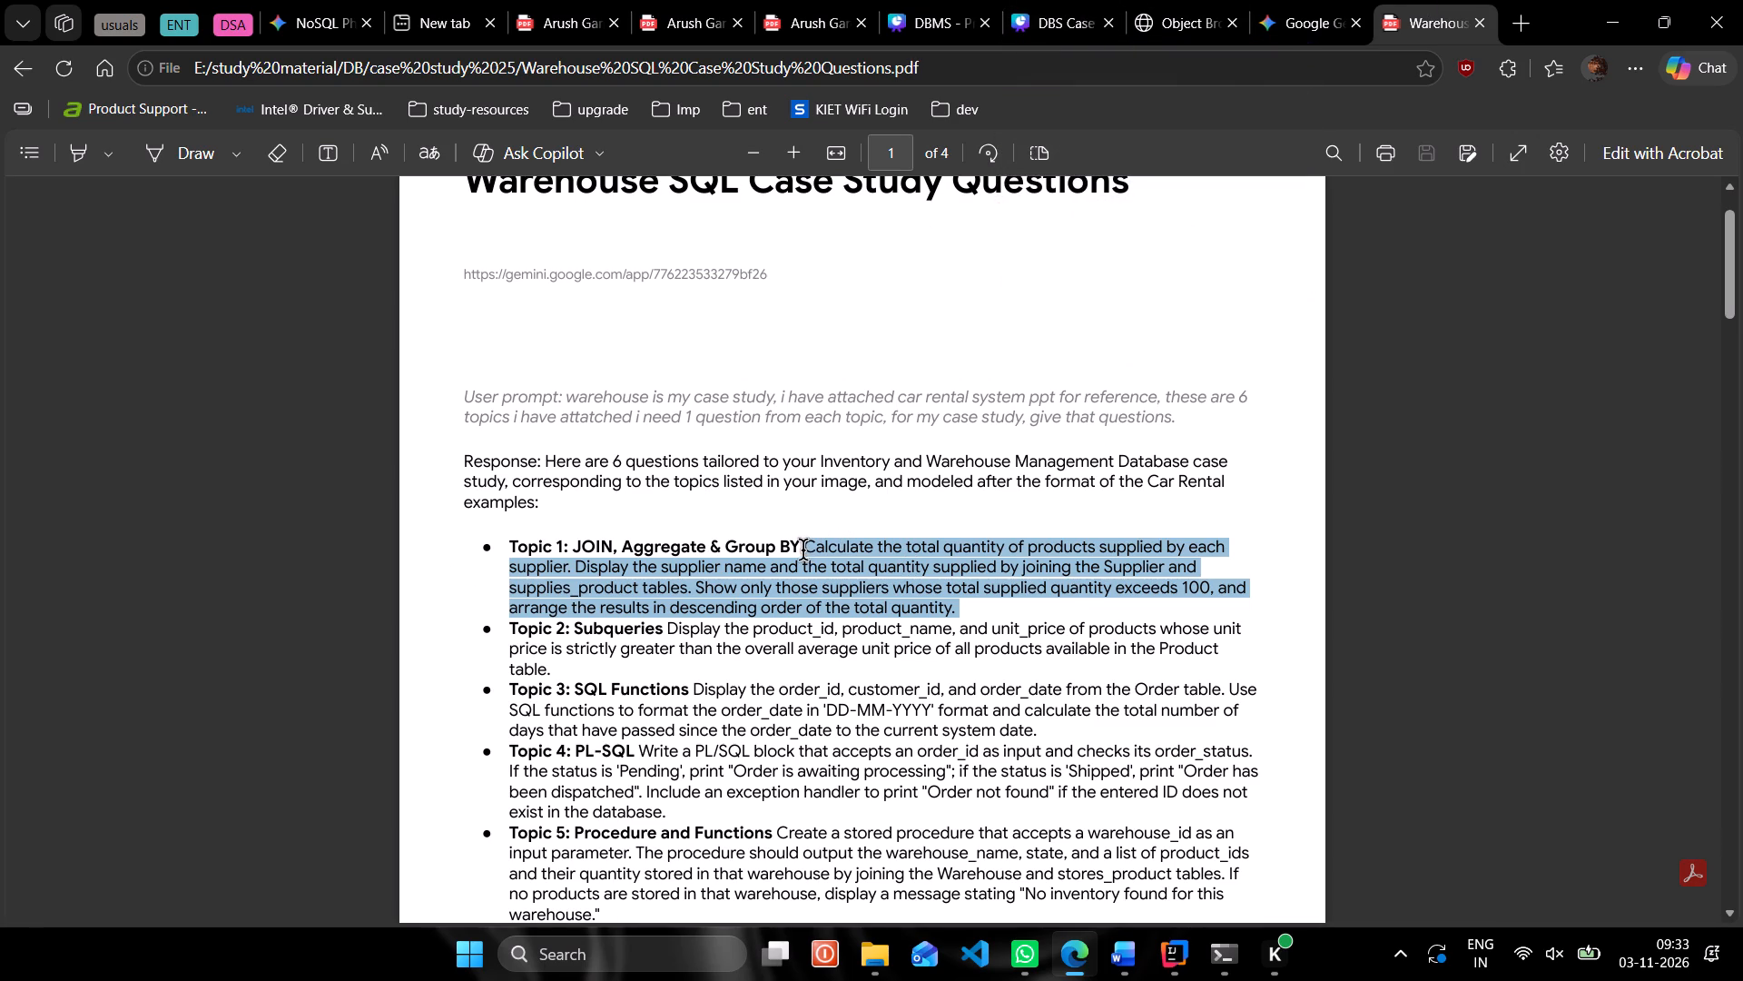
left_click_drag(801, 550, 579, 549)
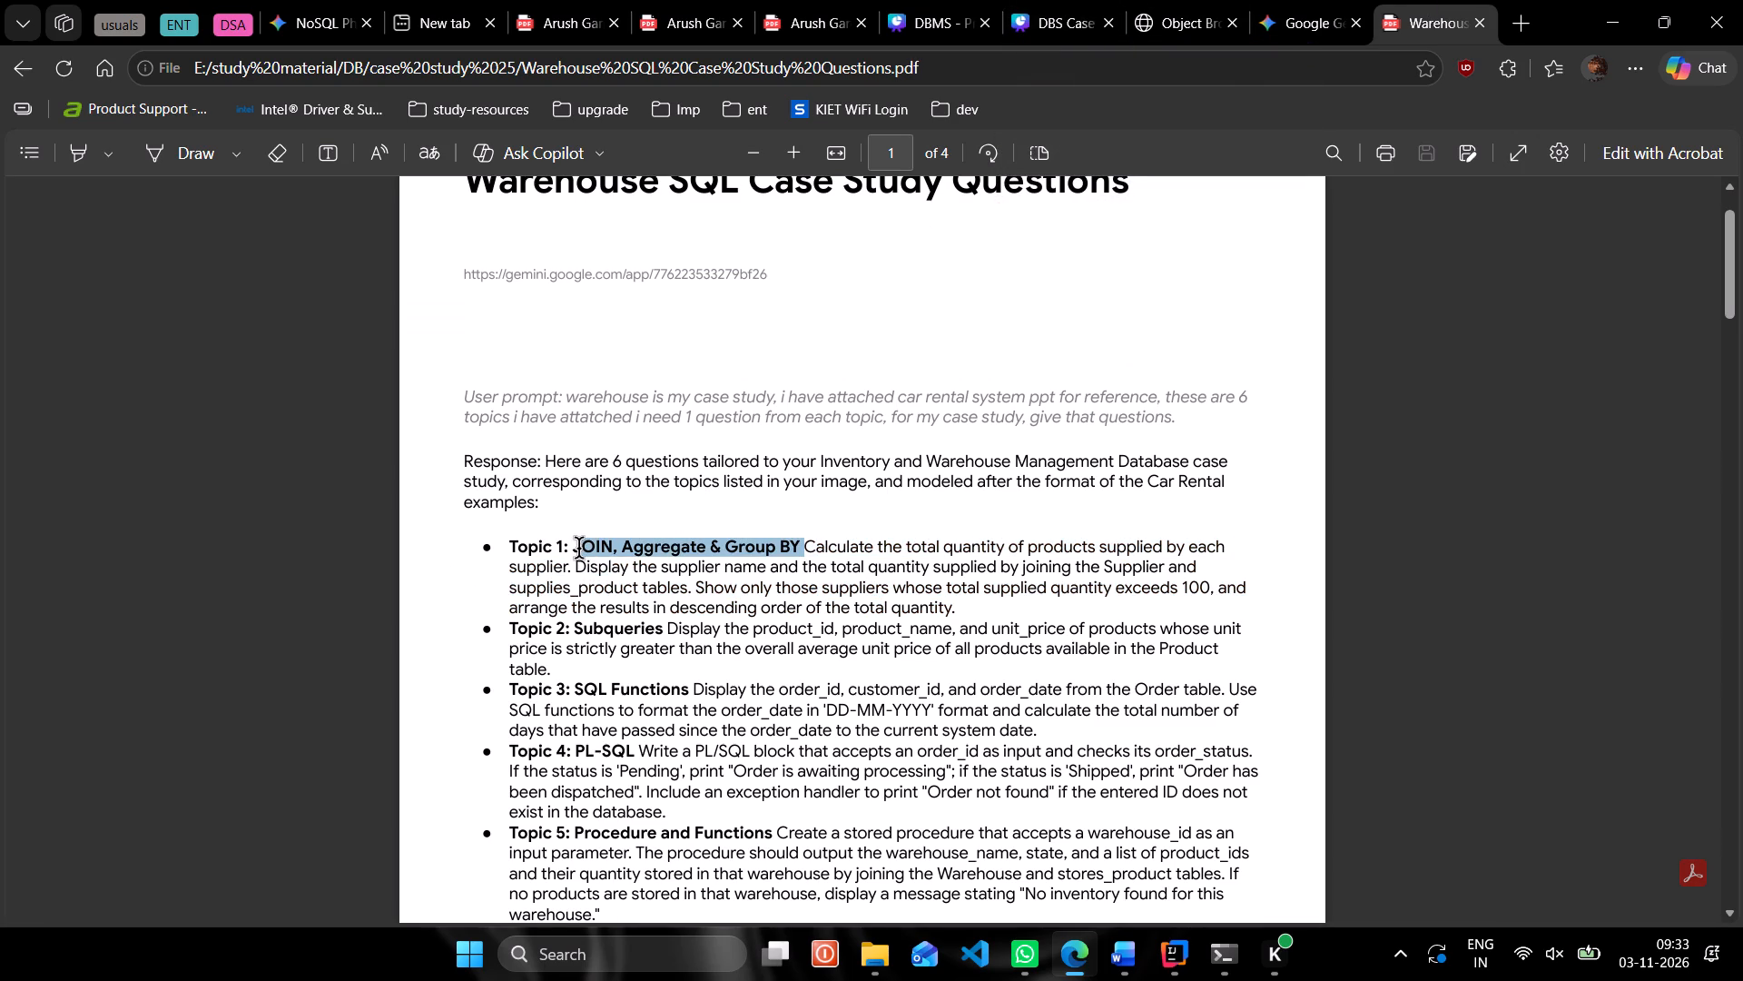
left_click_drag(579, 549, 615, 539)
left_click_drag(615, 539, 622, 539)
key("ctrl+c")
key("ctrl+c")
key("ctrl+c")
key("shift+Left")
left_click_drag(622, 549, 798, 548)
key("ctrl+c")
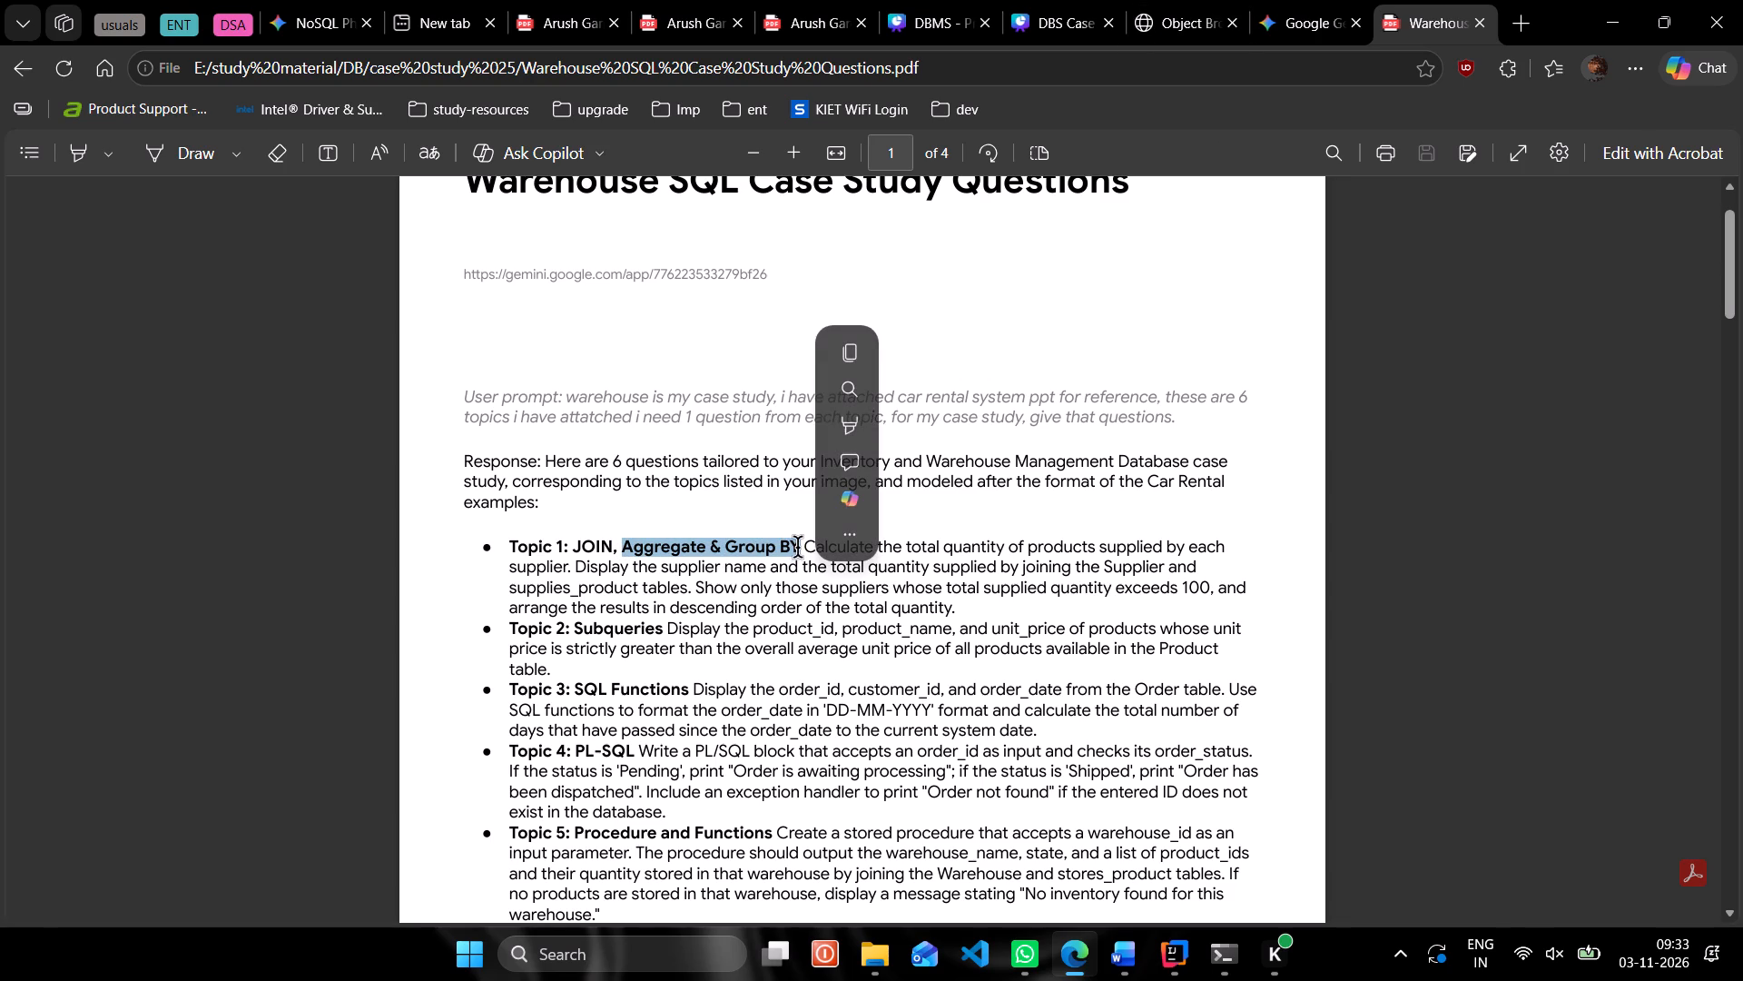
key("ctrl+c")
key("ctrl+c")
In the DBS Case Study - 25 table, insert "Aggregate & Group BY" on its own line above the first question's text.
left_click(1056, 0)
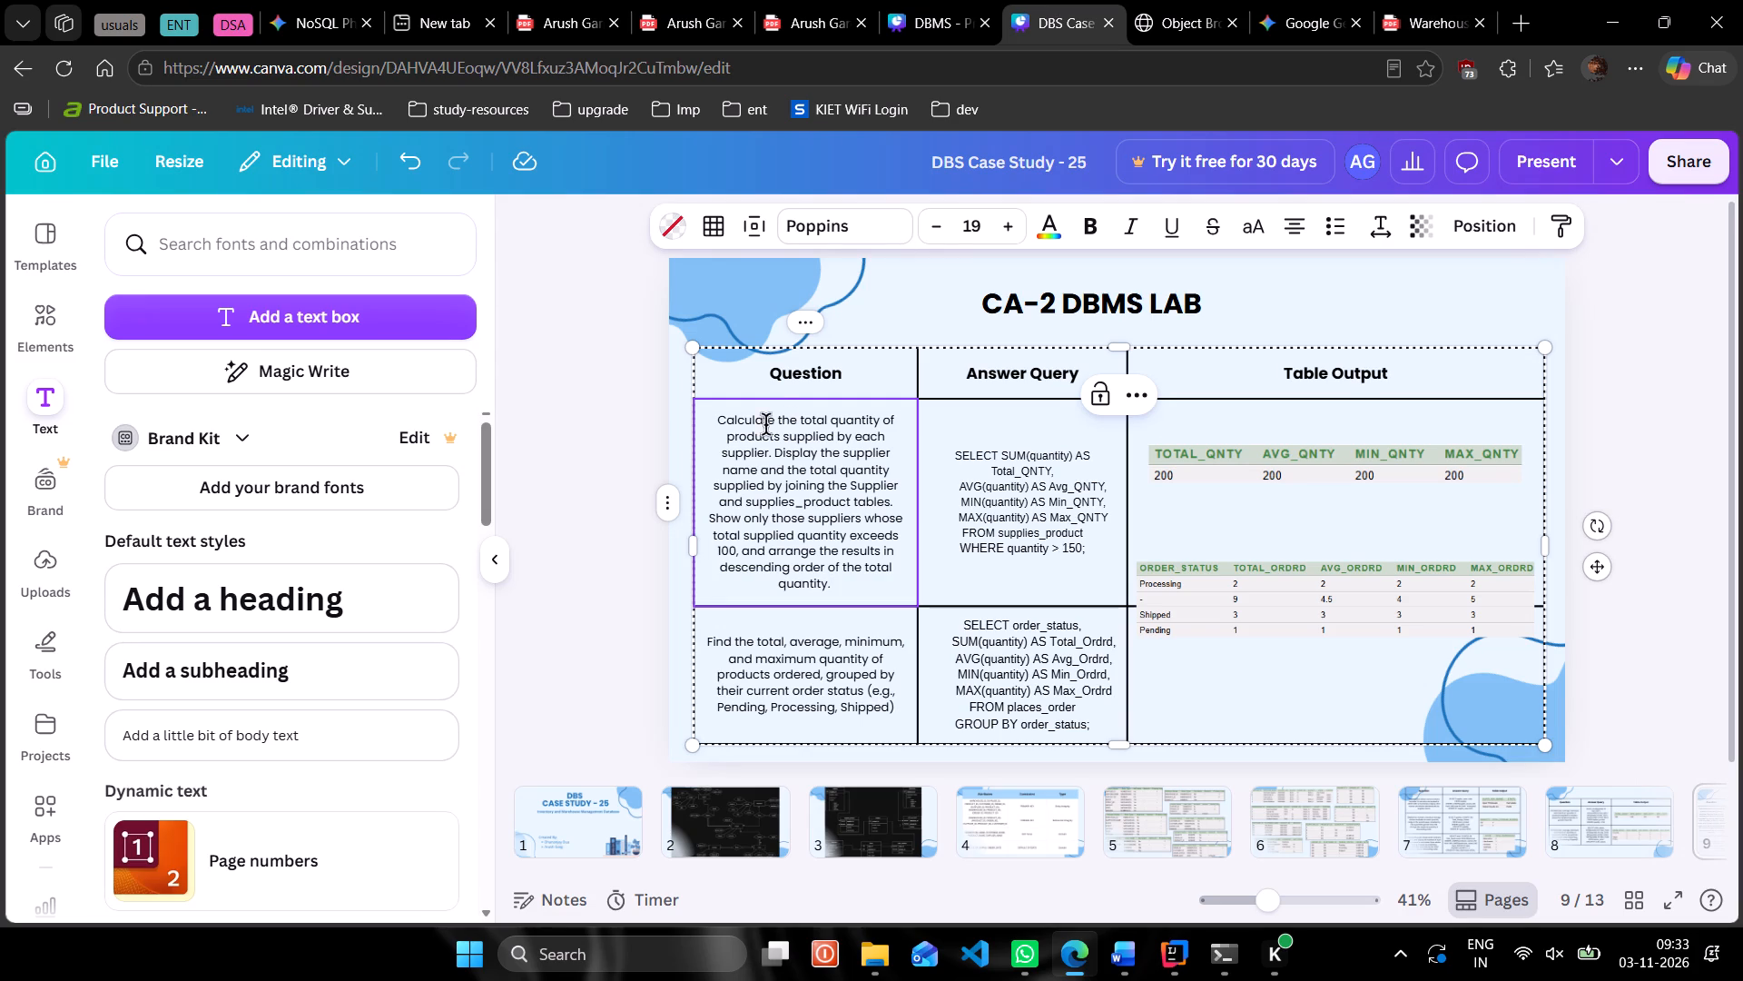
left_click(734, 424)
key("Left")
key("Left")
key("shift+Return")
key("Up")
key("ctrl+v")
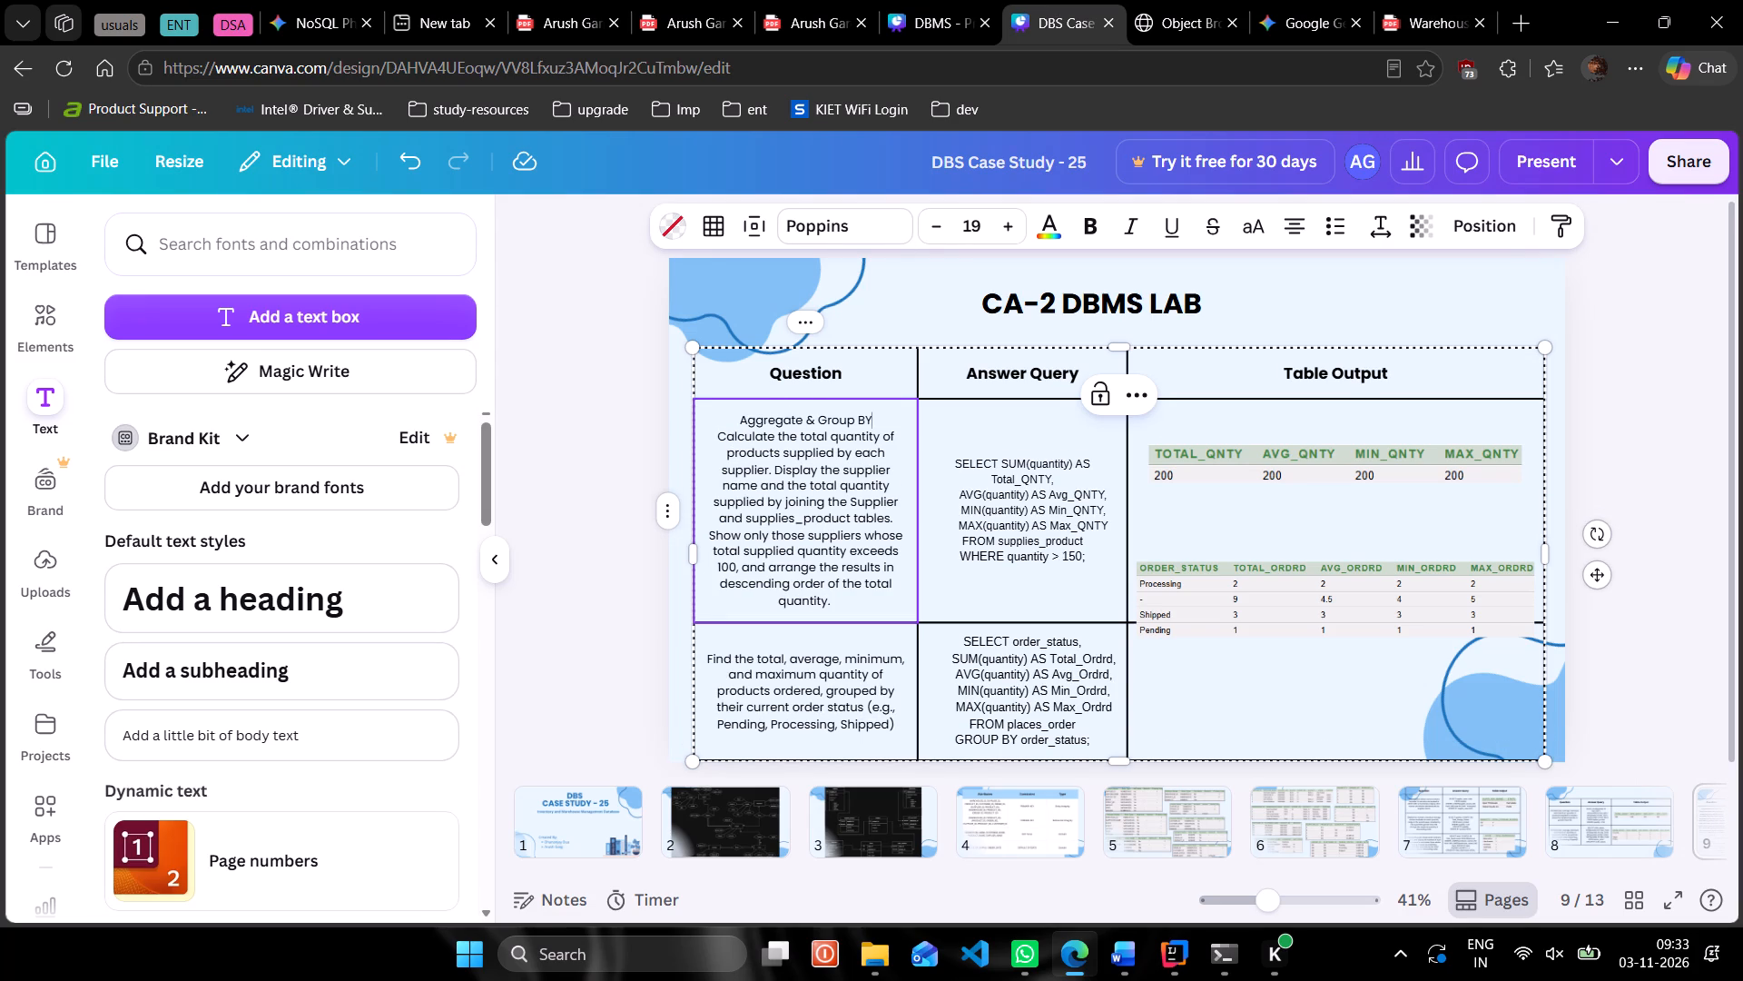
Make the "Aggregate & Group BY" line in the first question cell bold.
key("ctrl+shift+Left")
key("ctrl+shift+Left")
key("ctrl+shift+Left")
key("ctrl+shift+Left")
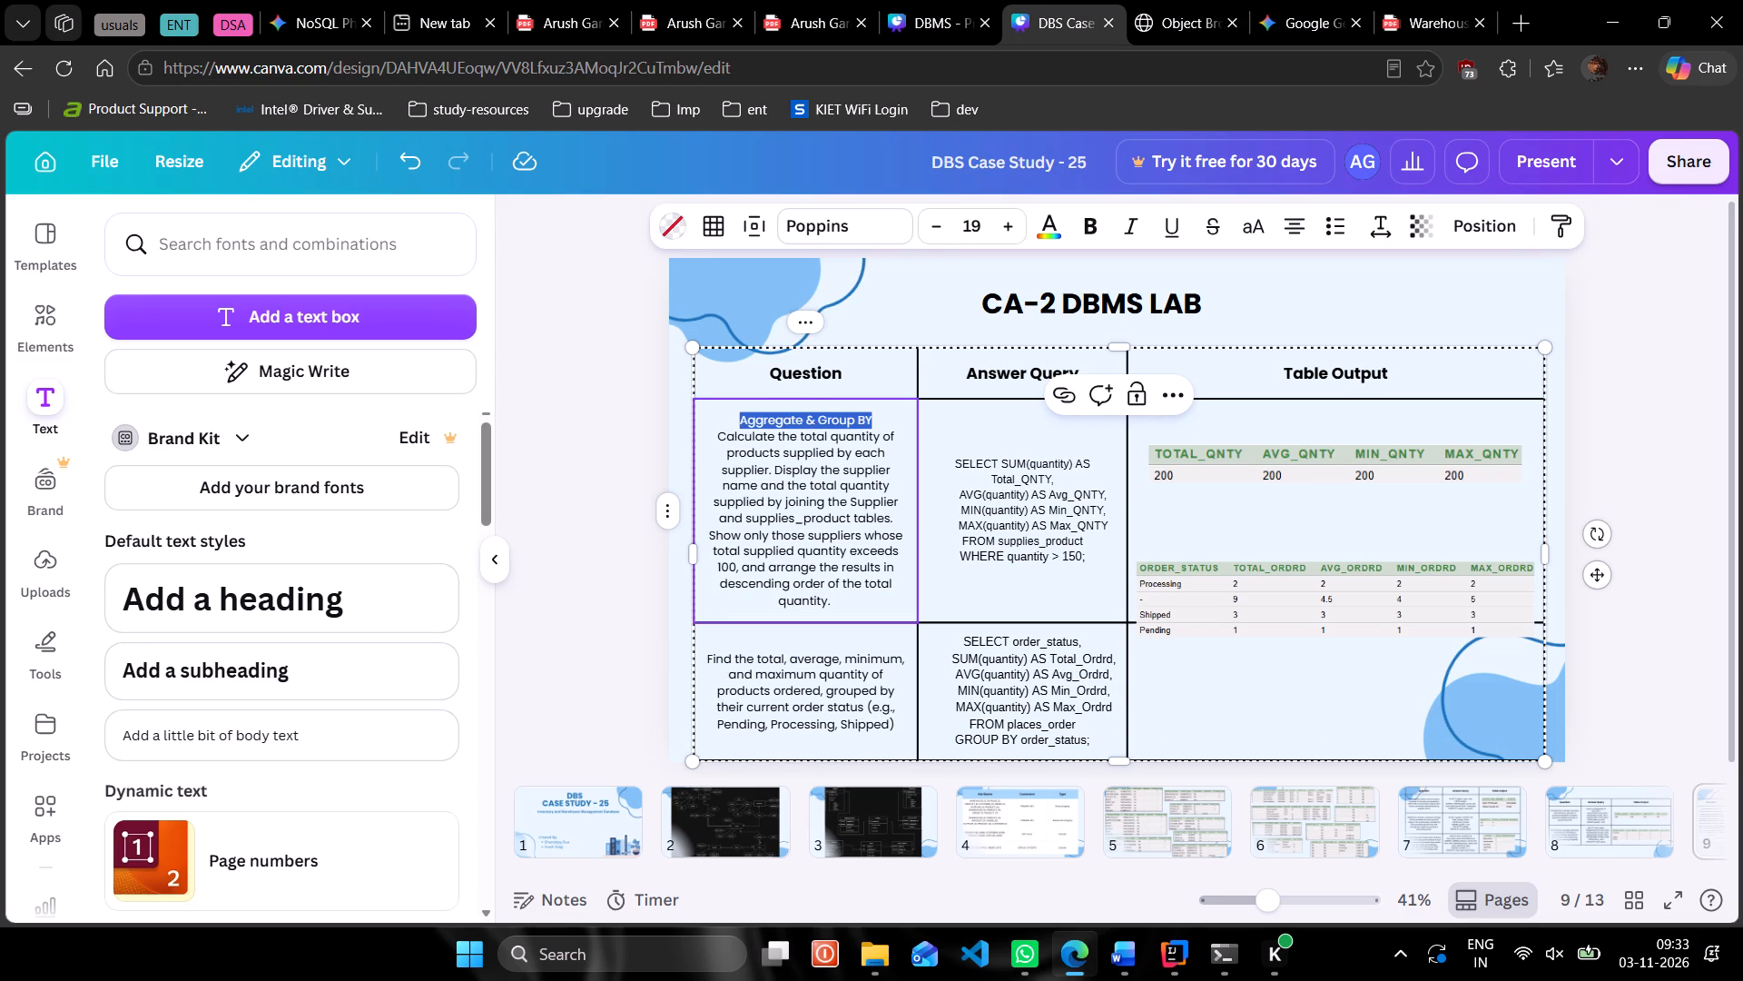
left_click(1091, 230)
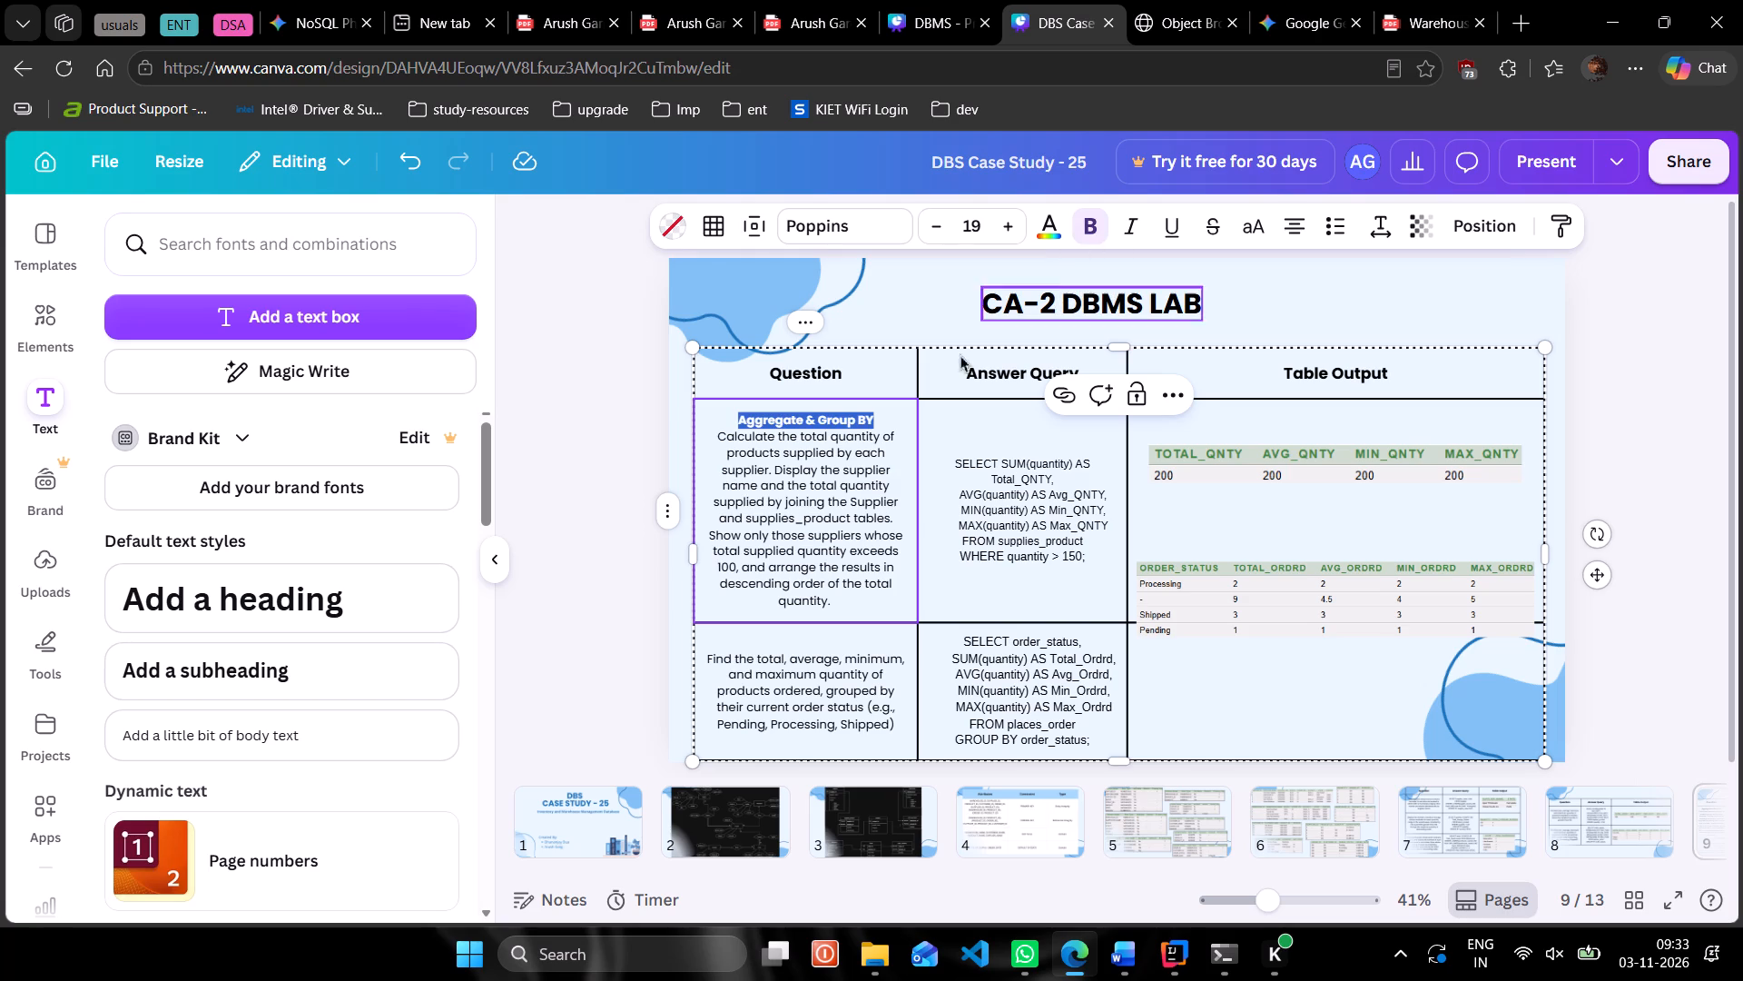
Increase the font size of all the text in the first question cell by two increments.
key("ctrl+a")
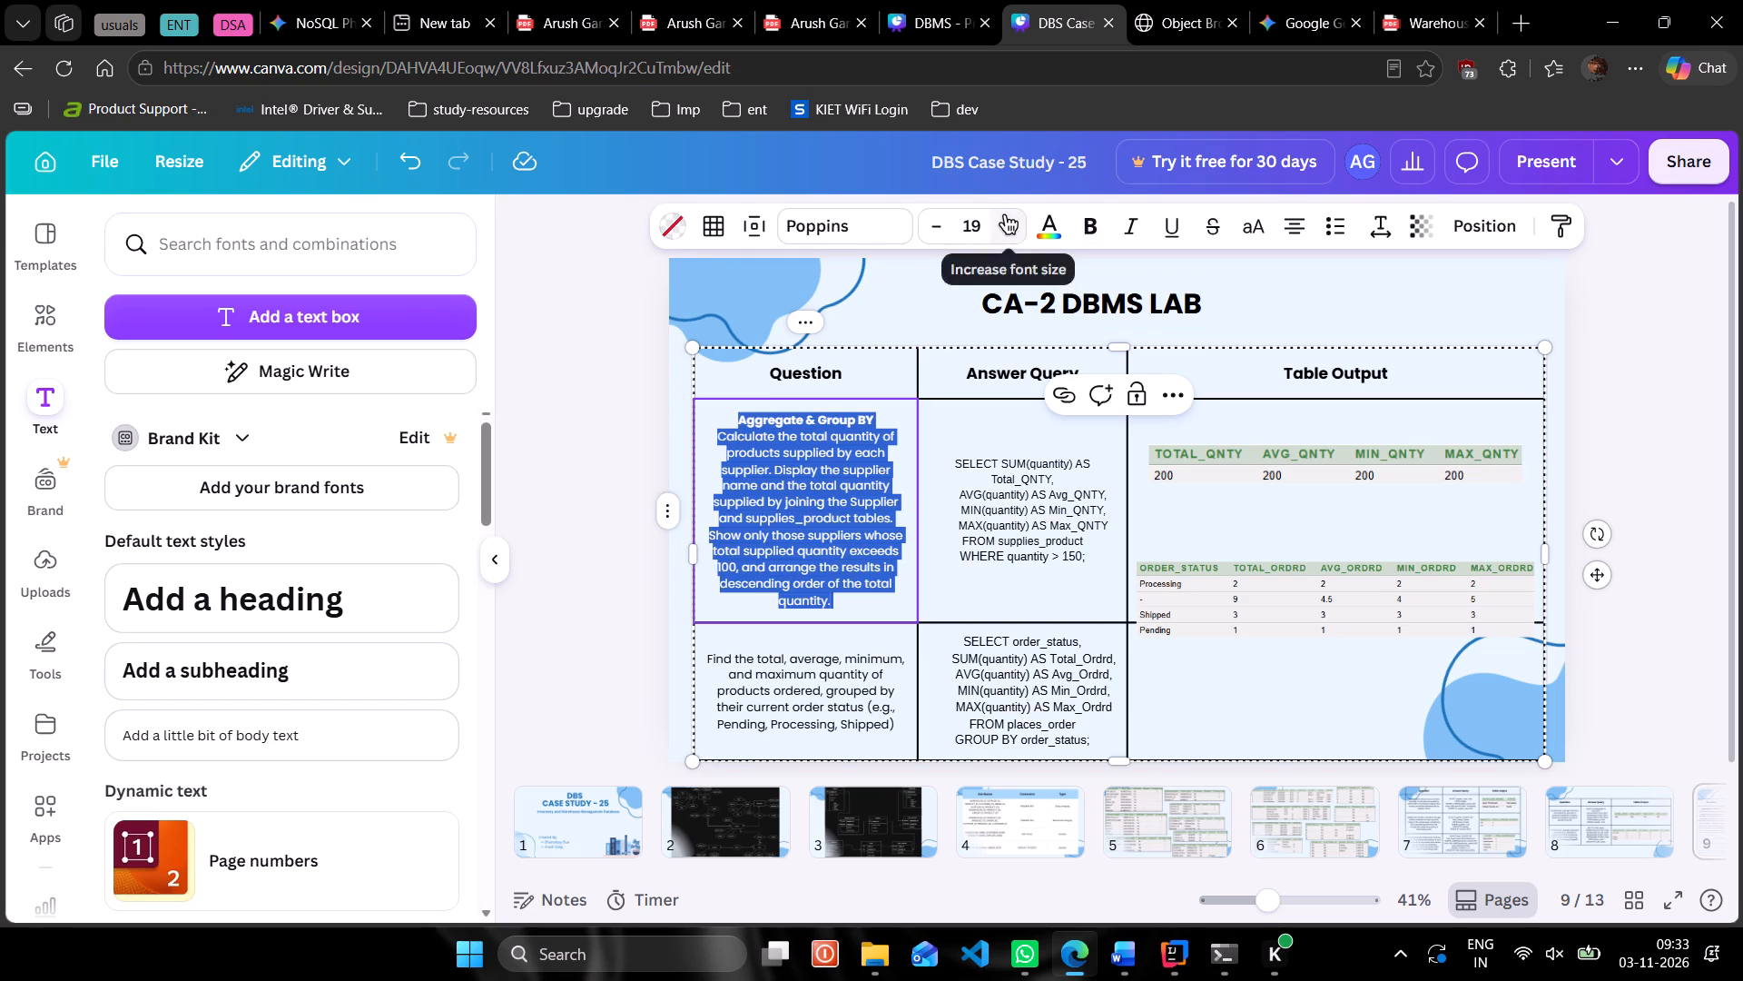
left_click(1004, 215)
left_click(1004, 215)
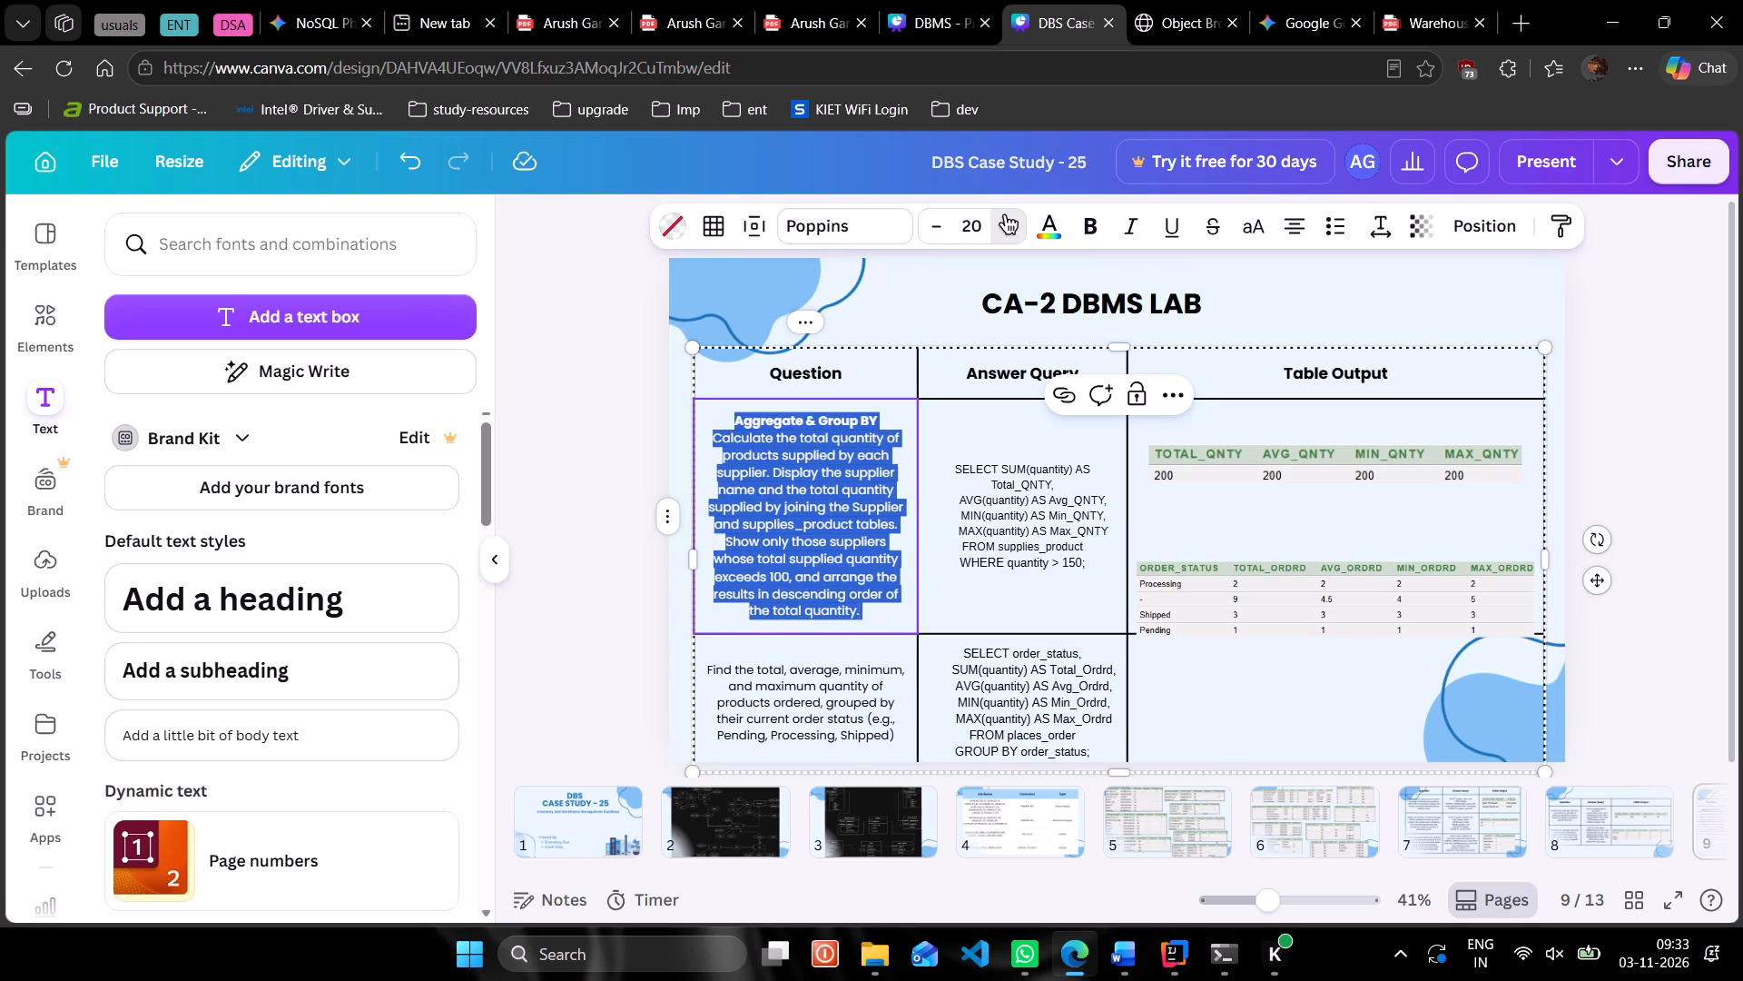
left_click(593, 400)
Delete the table row containing the question about products ordered, grouped by order status.
scroll(593, 400, "down", 1)
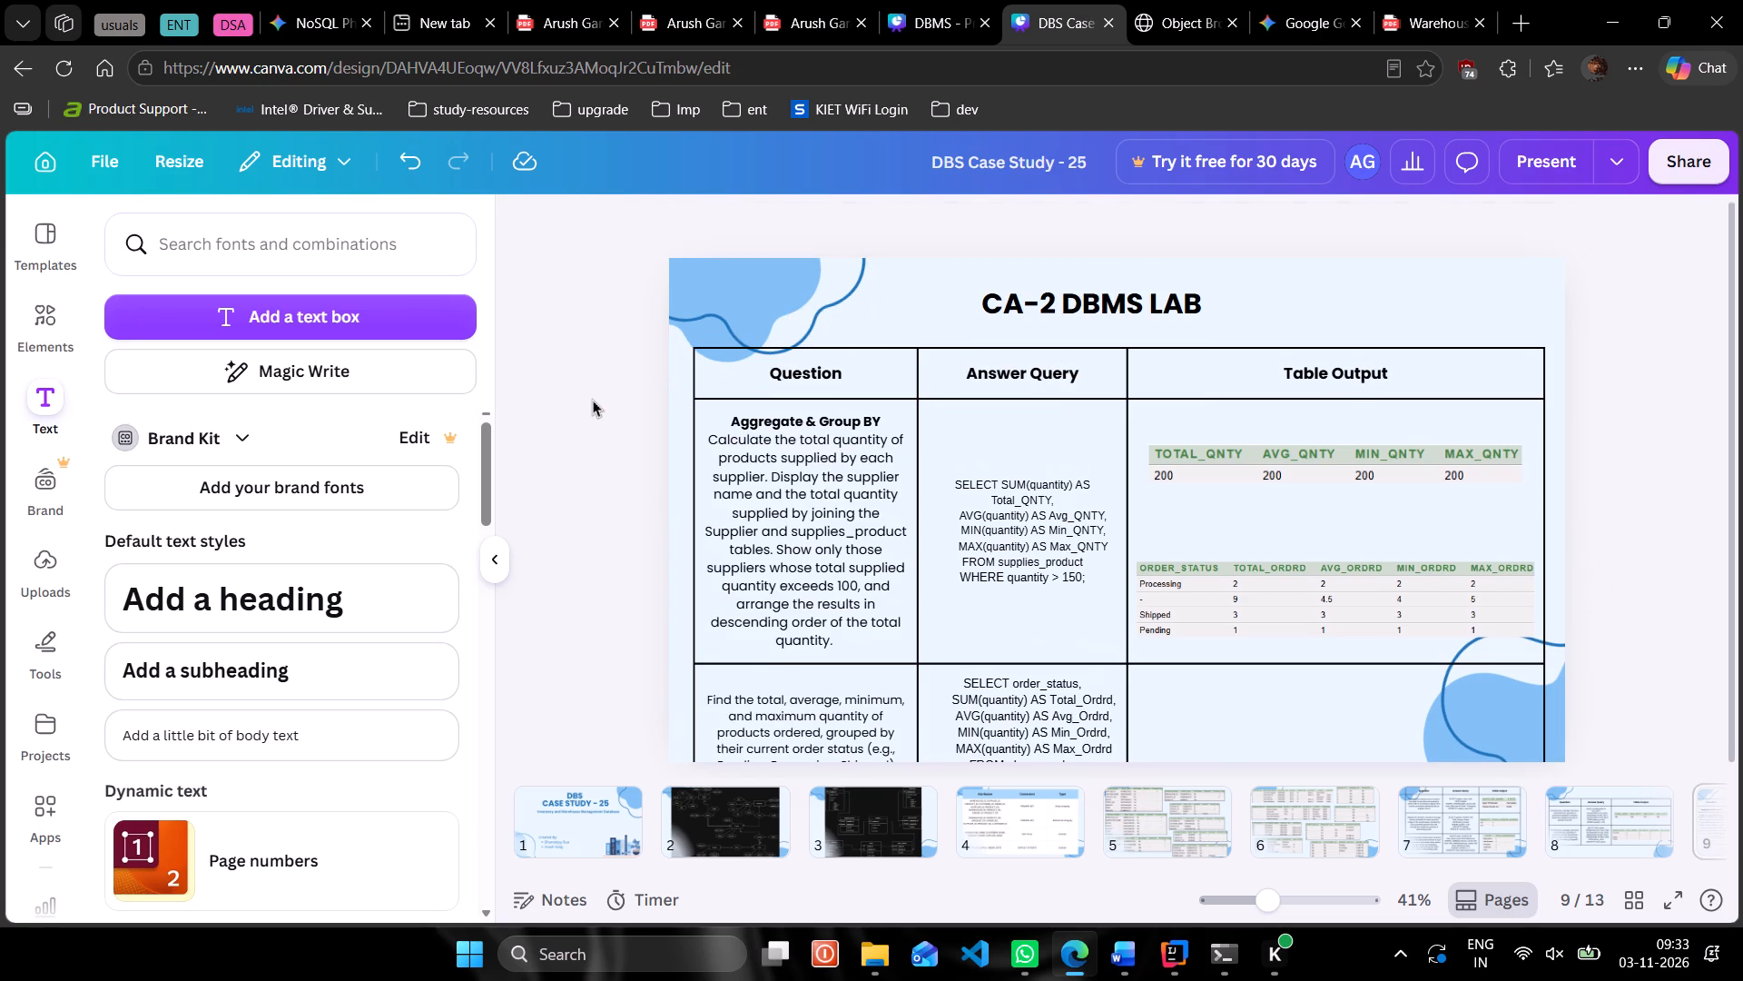
scroll(593, 400, "down", 1)
scroll(942, 616, "down", 1)
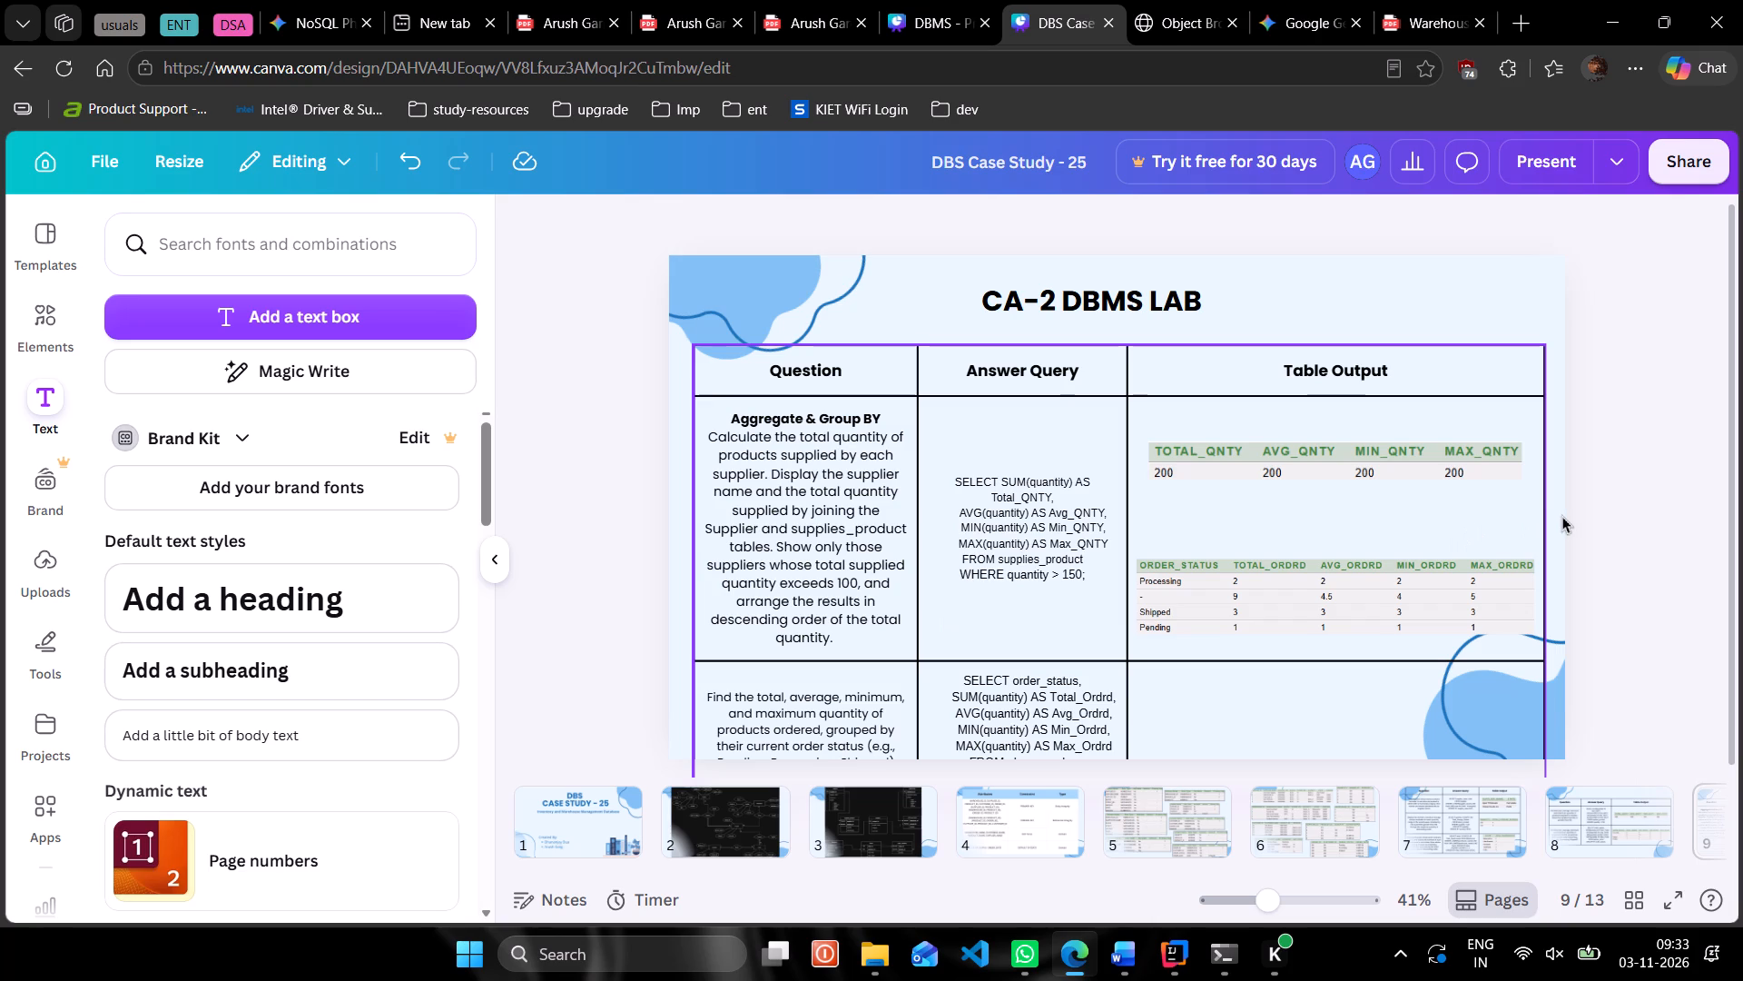
scroll(1562, 516, "down", 1)
left_click(1455, 713)
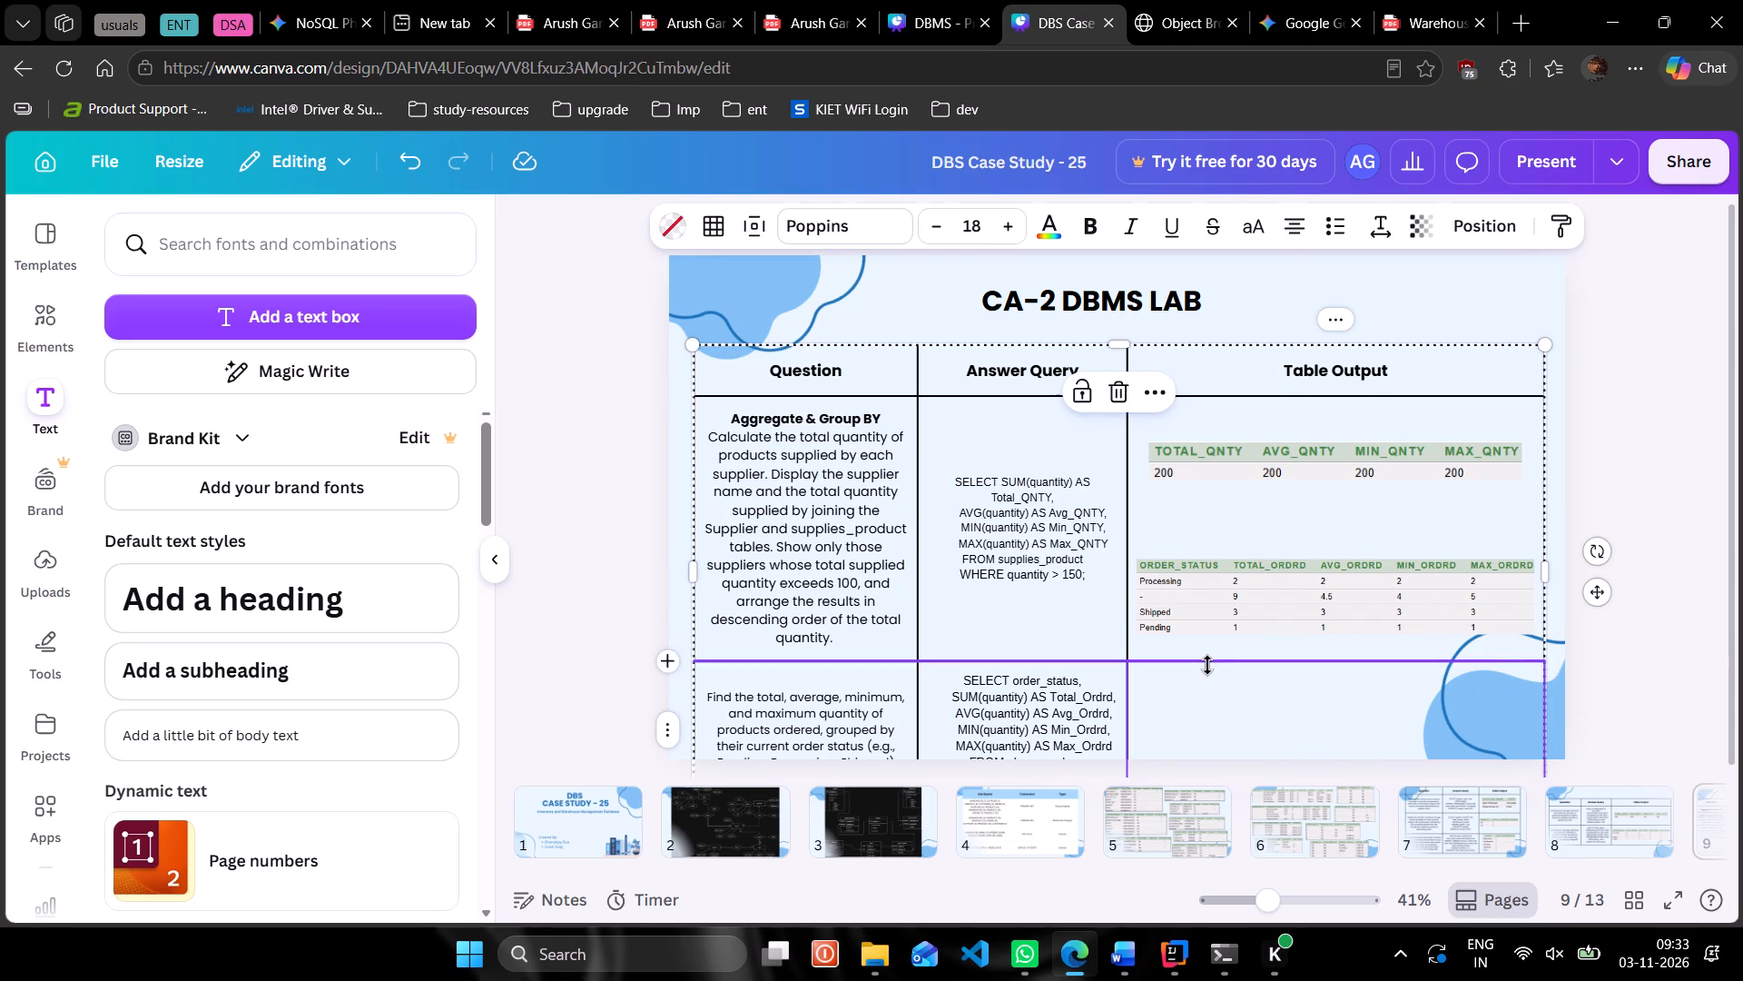
left_click(676, 713)
left_click(675, 715)
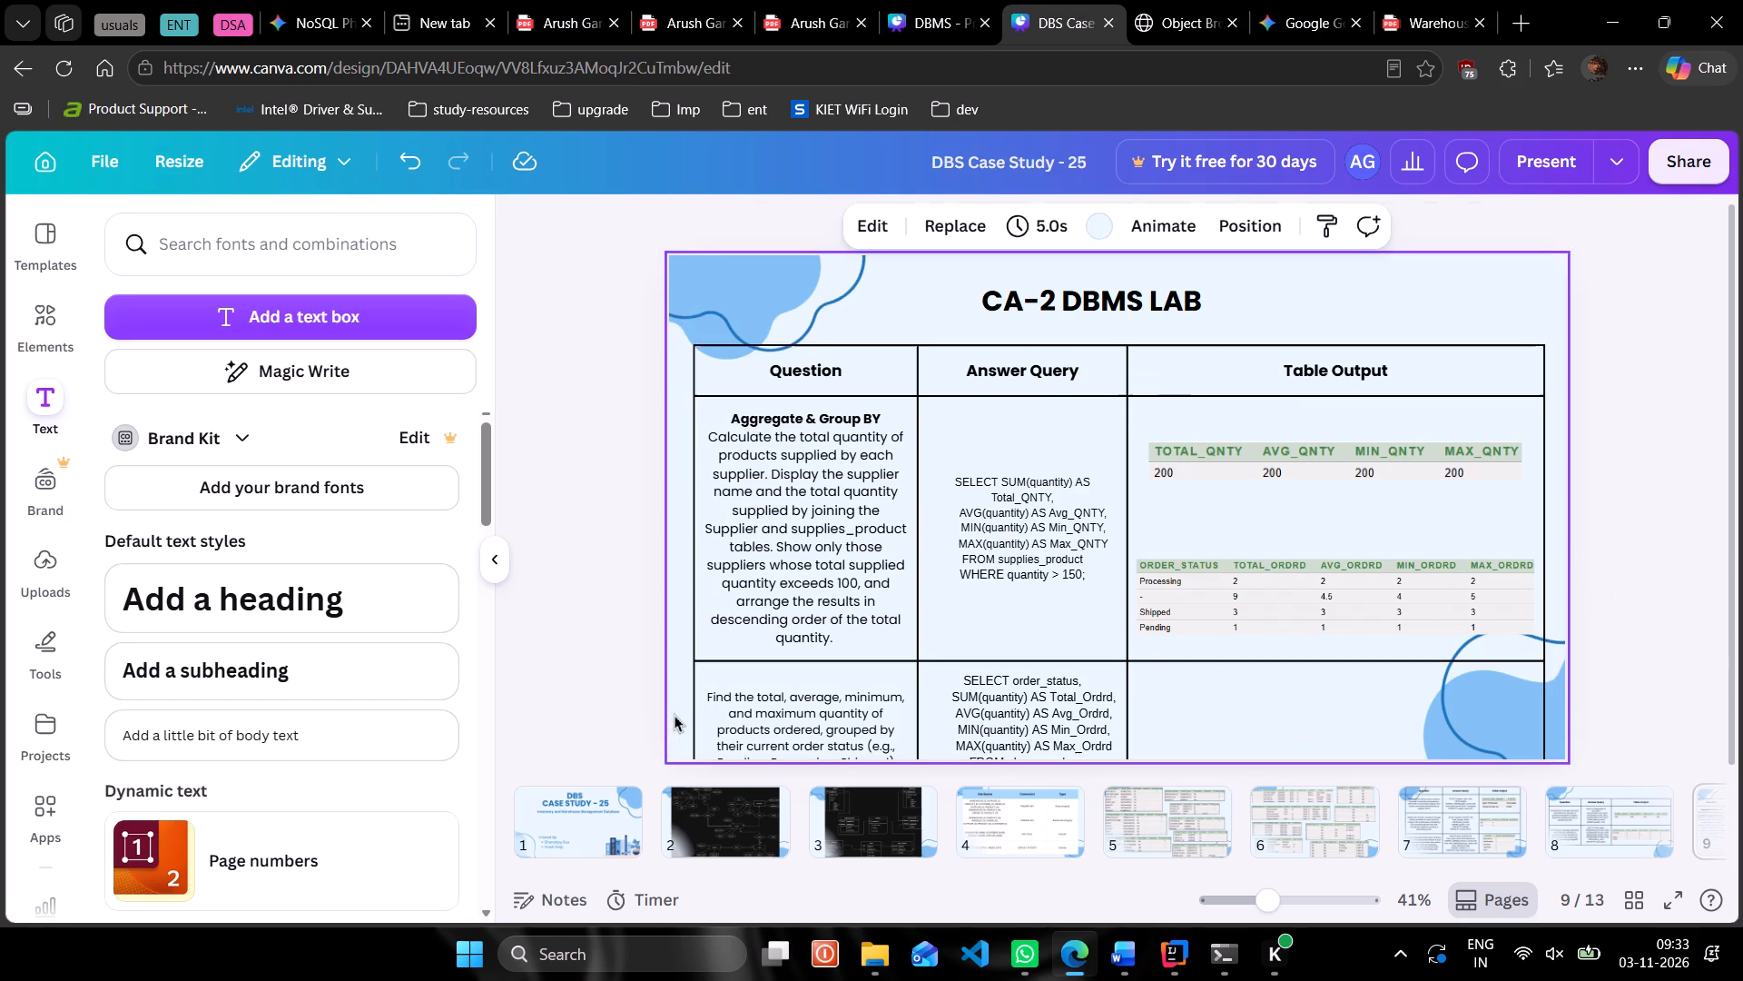
left_click(698, 703)
left_click(675, 730)
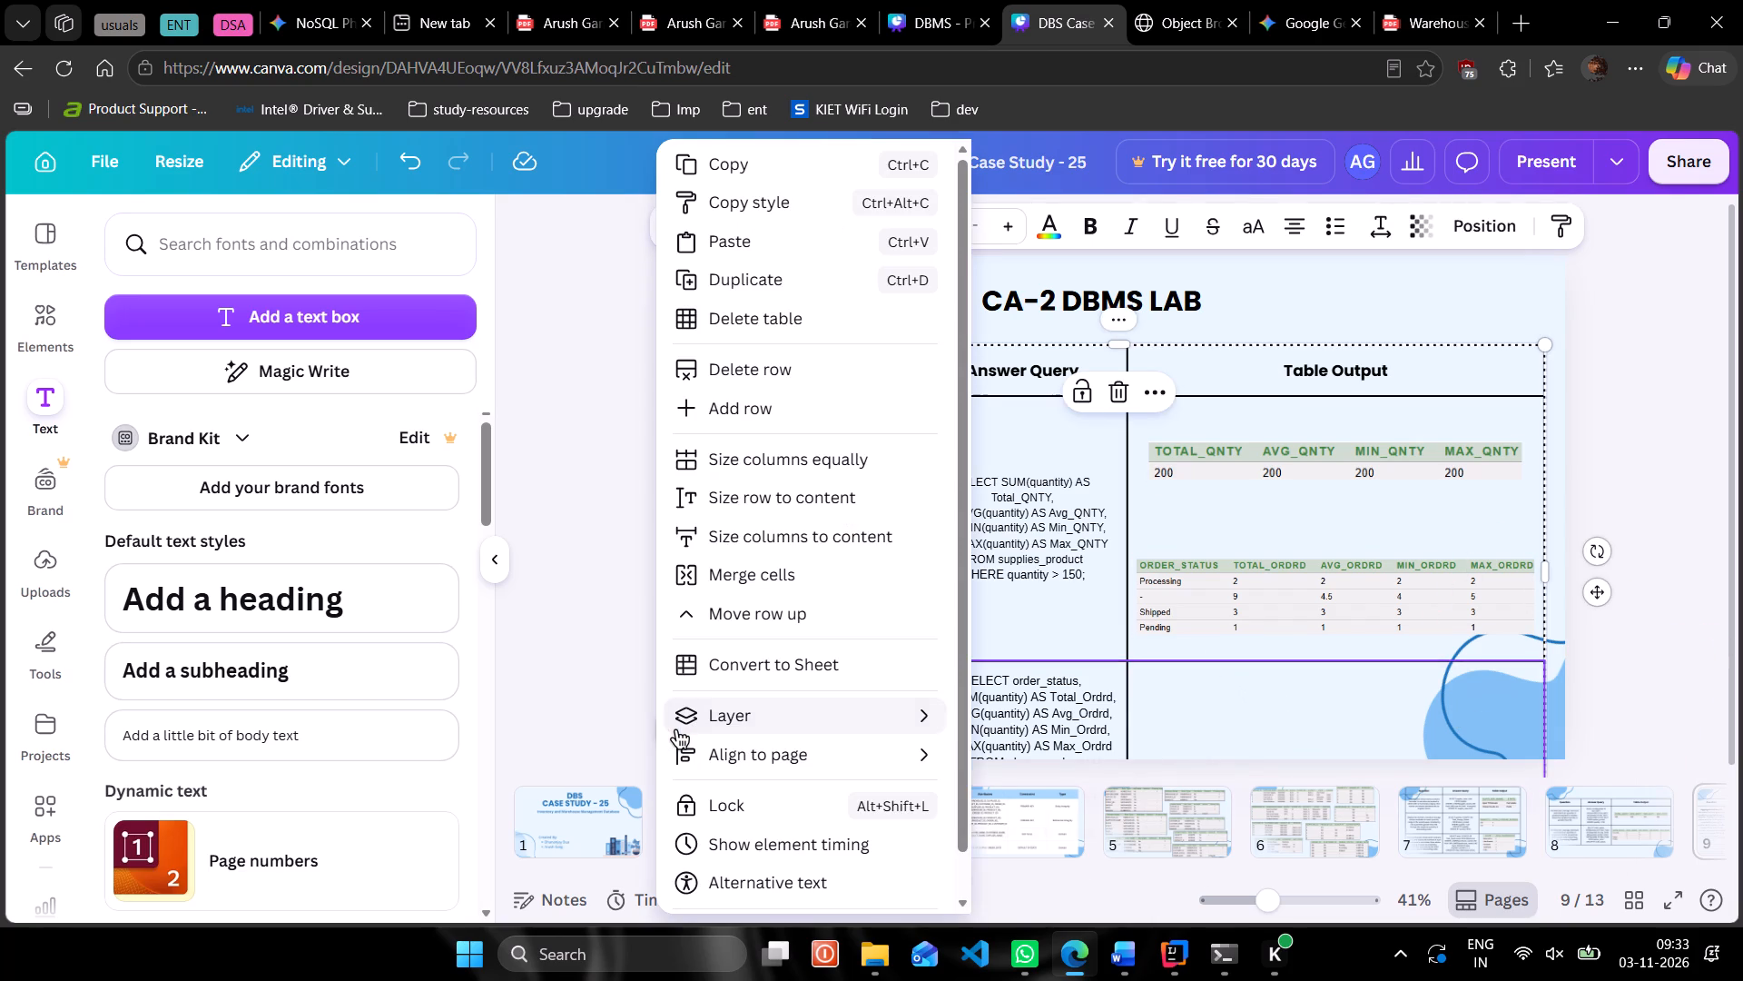
left_click(757, 375)
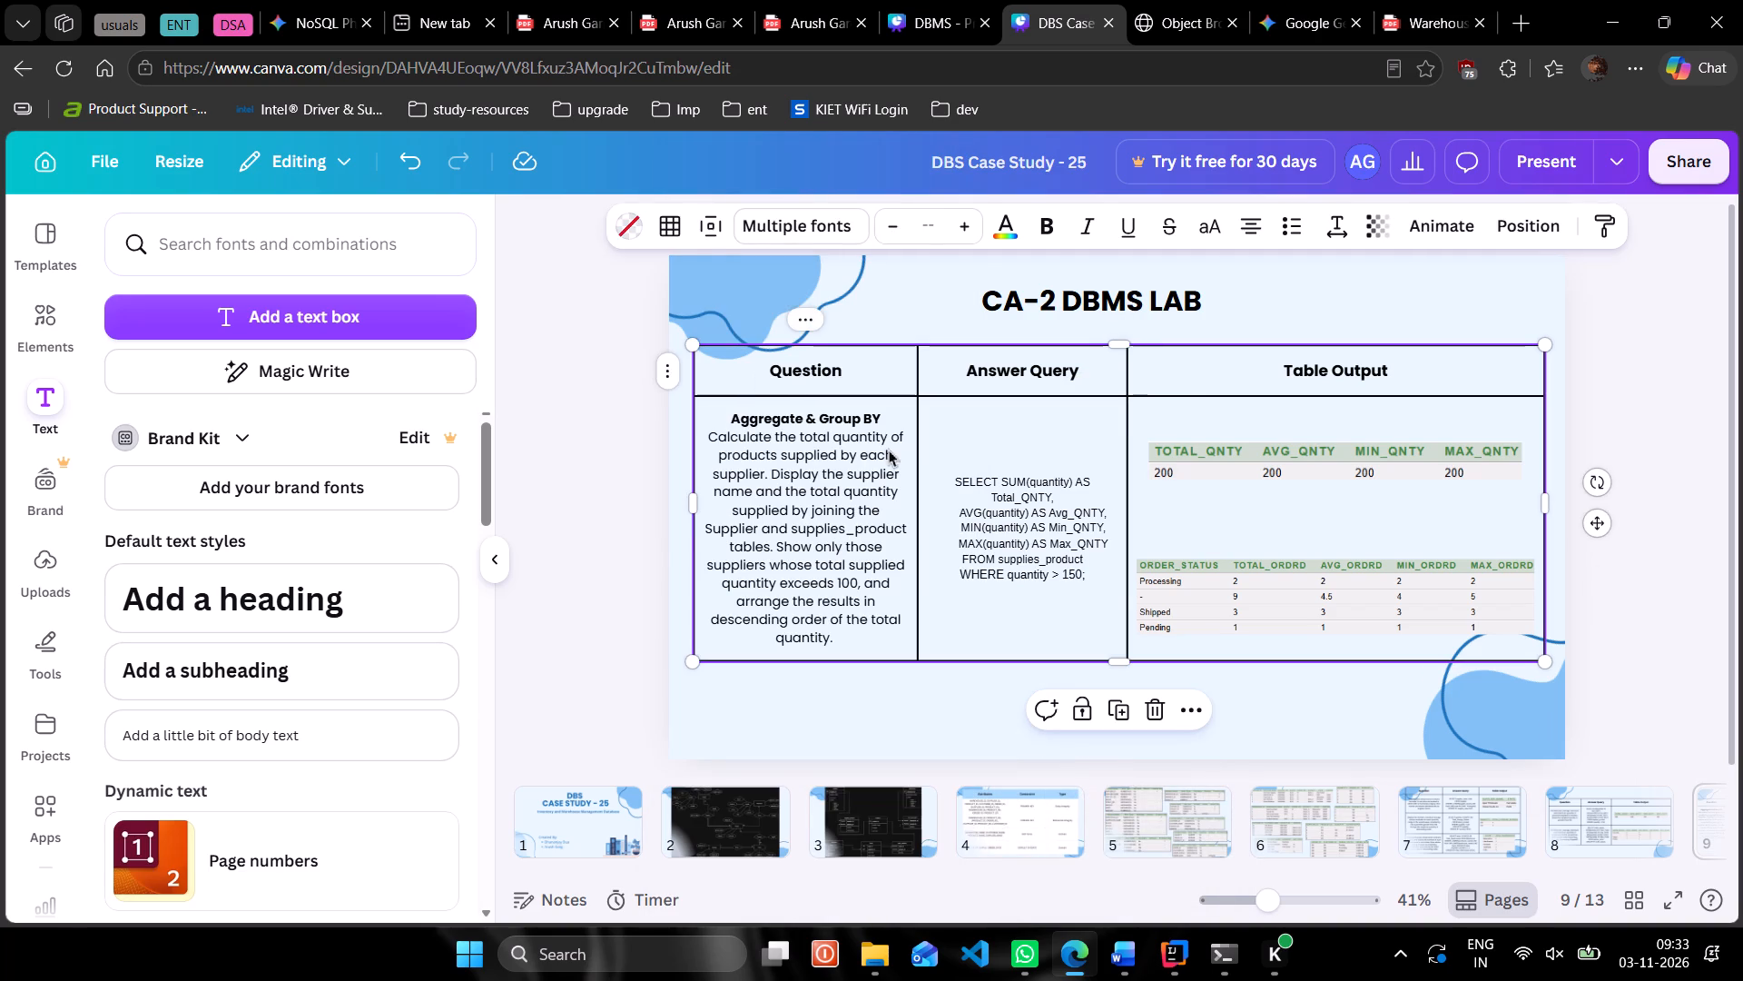
Delete the ORDER_STATUS result image from the Table Output column.
left_click(1157, 595)
key("Delete")
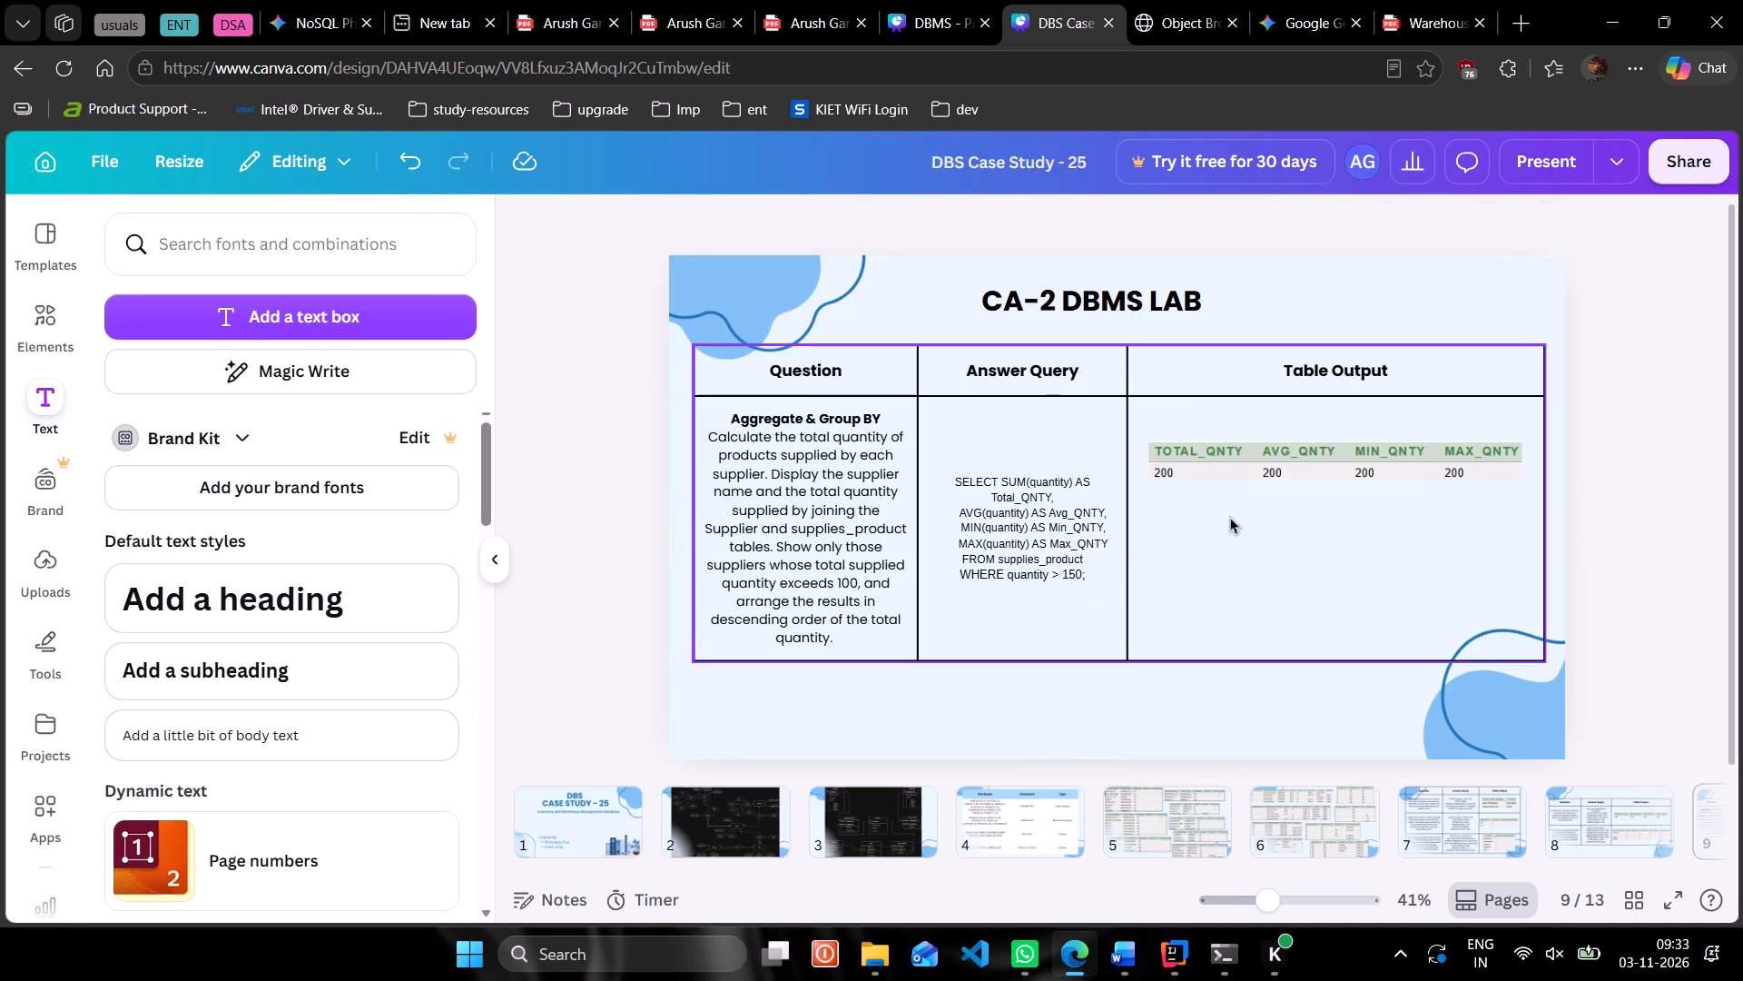
Copy the Topic 1 (JOIN, Aggregate & Group BY) SQL query, through its ORDER BY line, from the Warehouse SQL PDF.
key("alt+Tab")
key("alt+Tab")
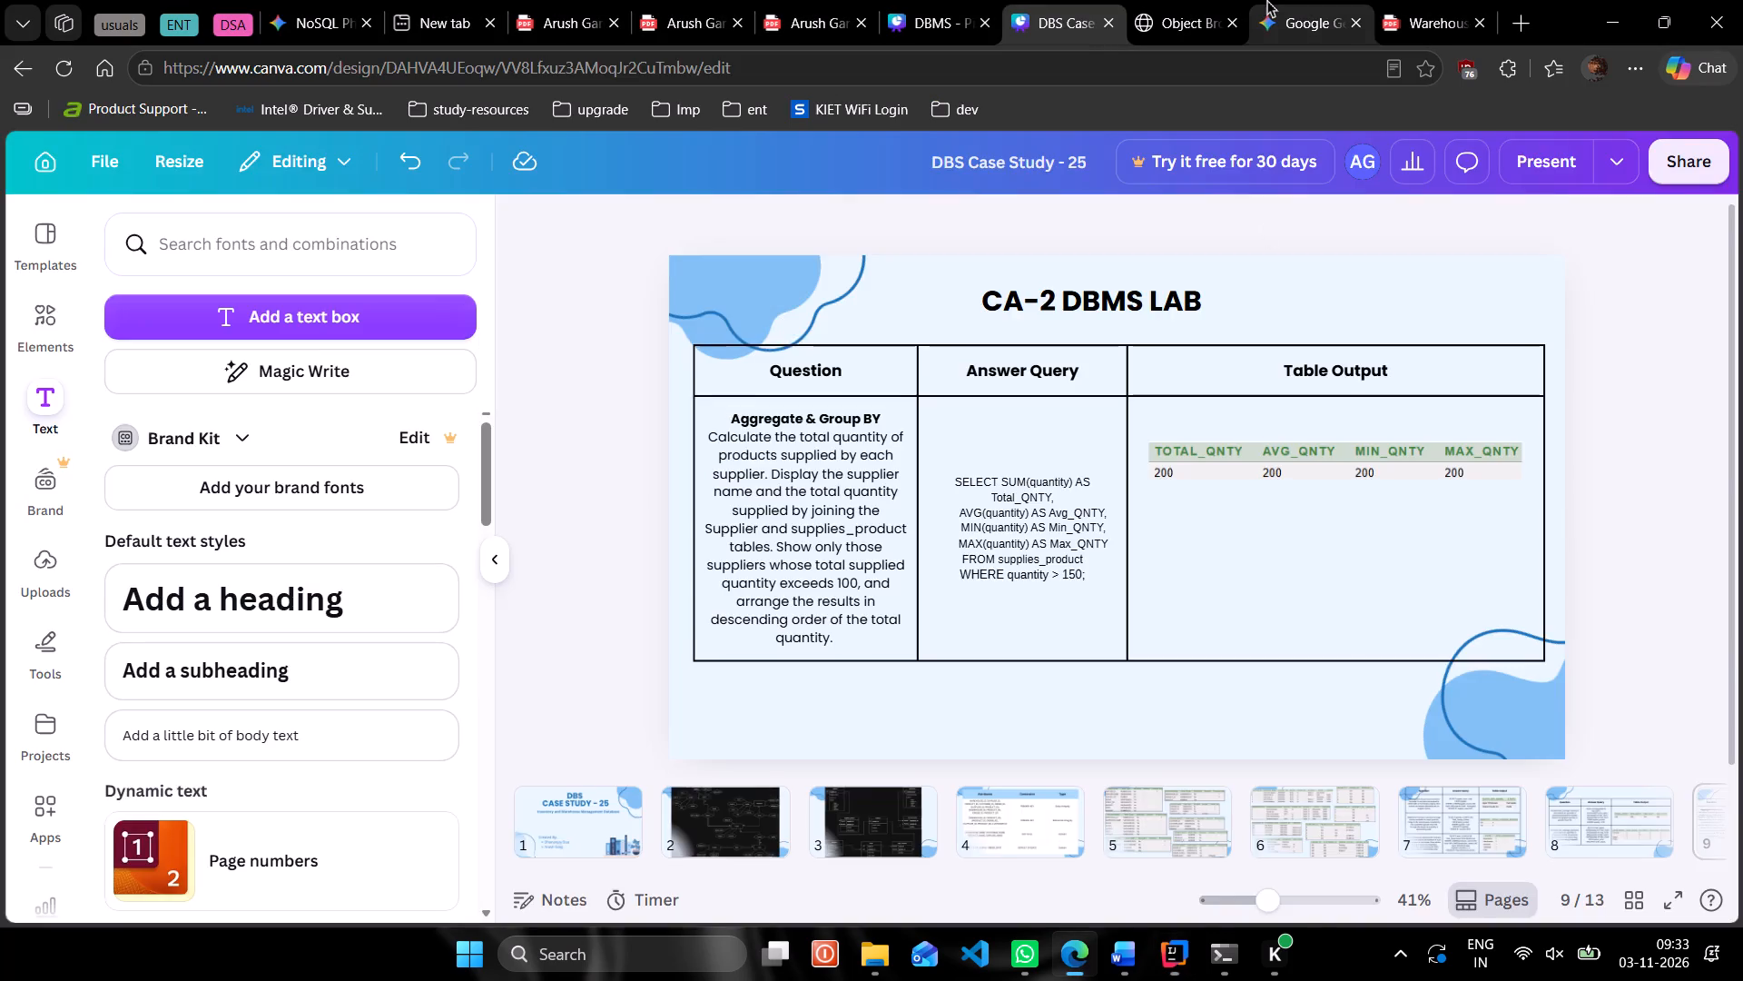
left_click(1267, 0)
left_click(1198, 0)
left_click(1487, 0)
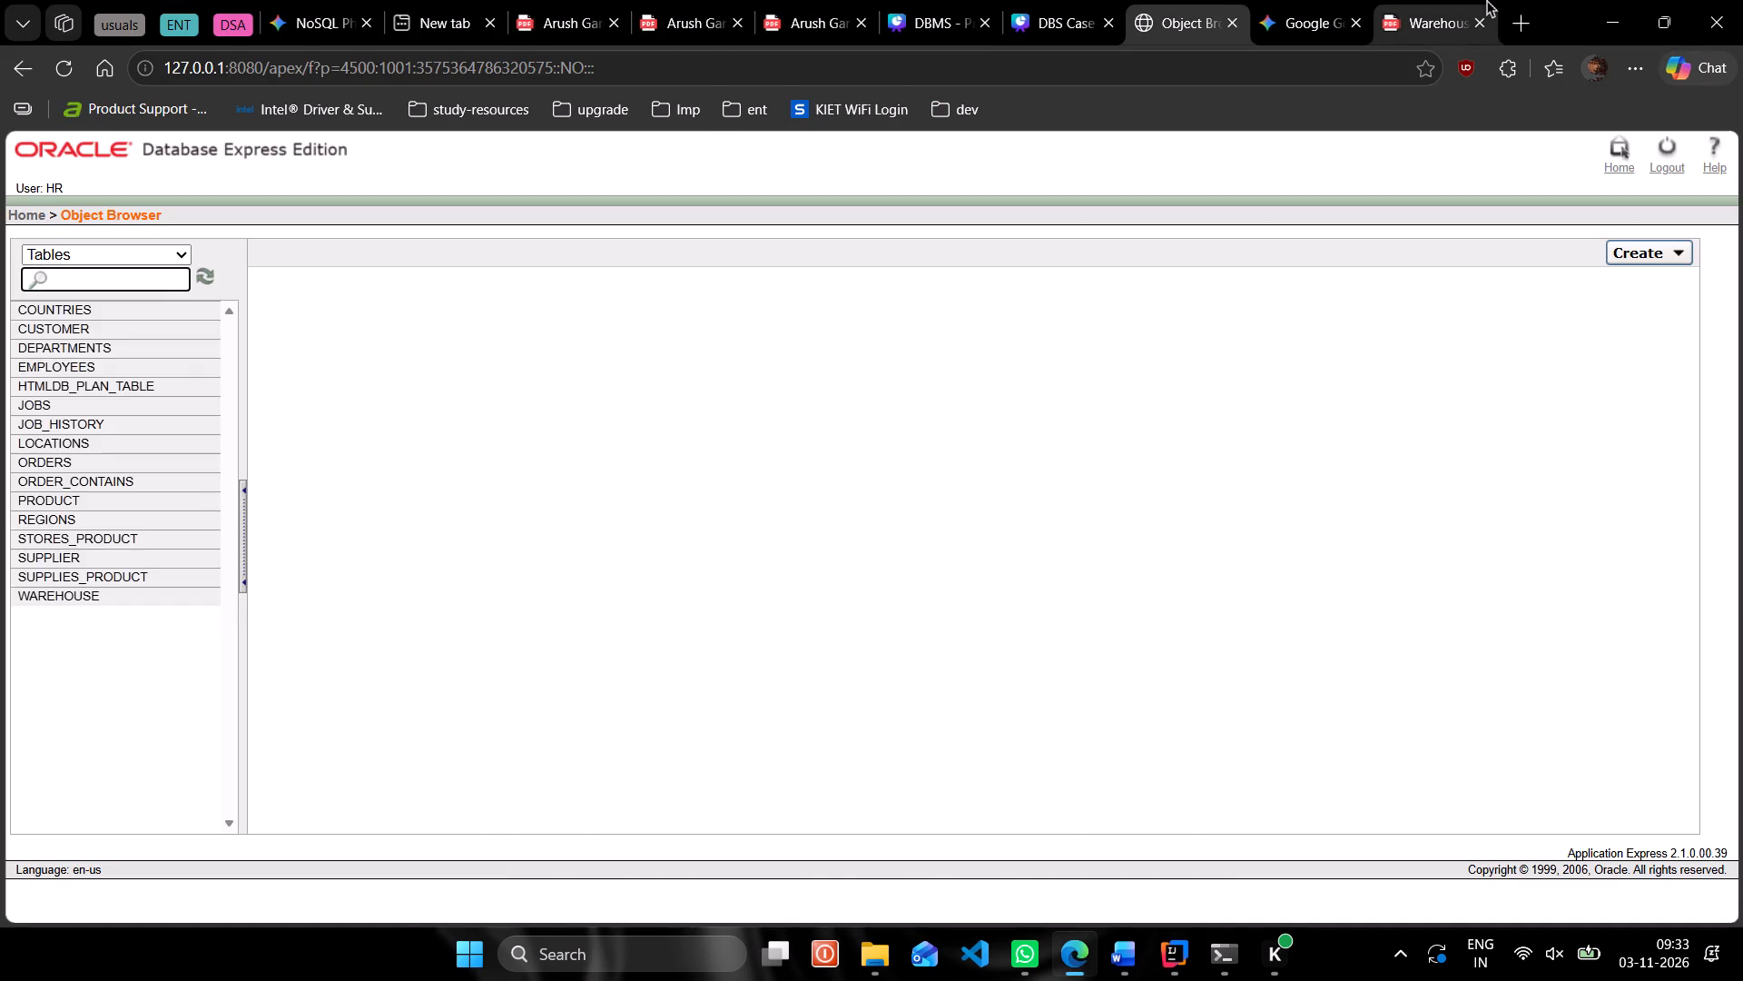
scroll(1032, 510, "down", 4)
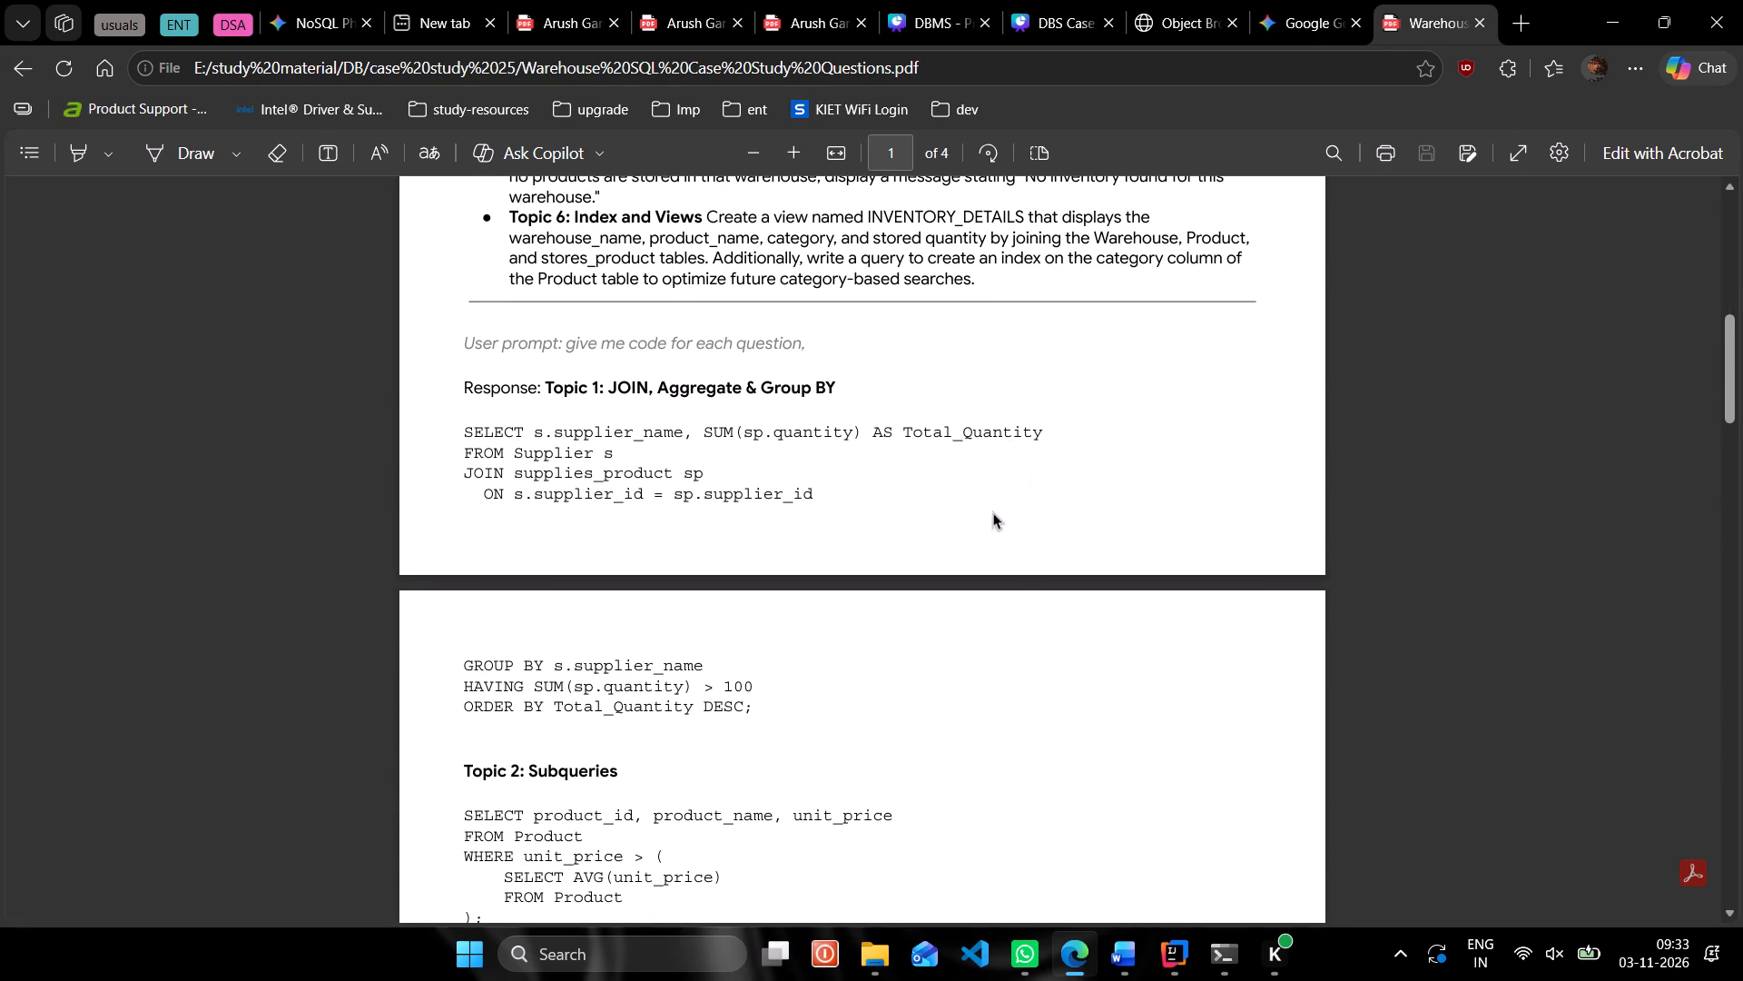
scroll(641, 632, "left", 1)
left_click_drag(757, 713, 465, 442)
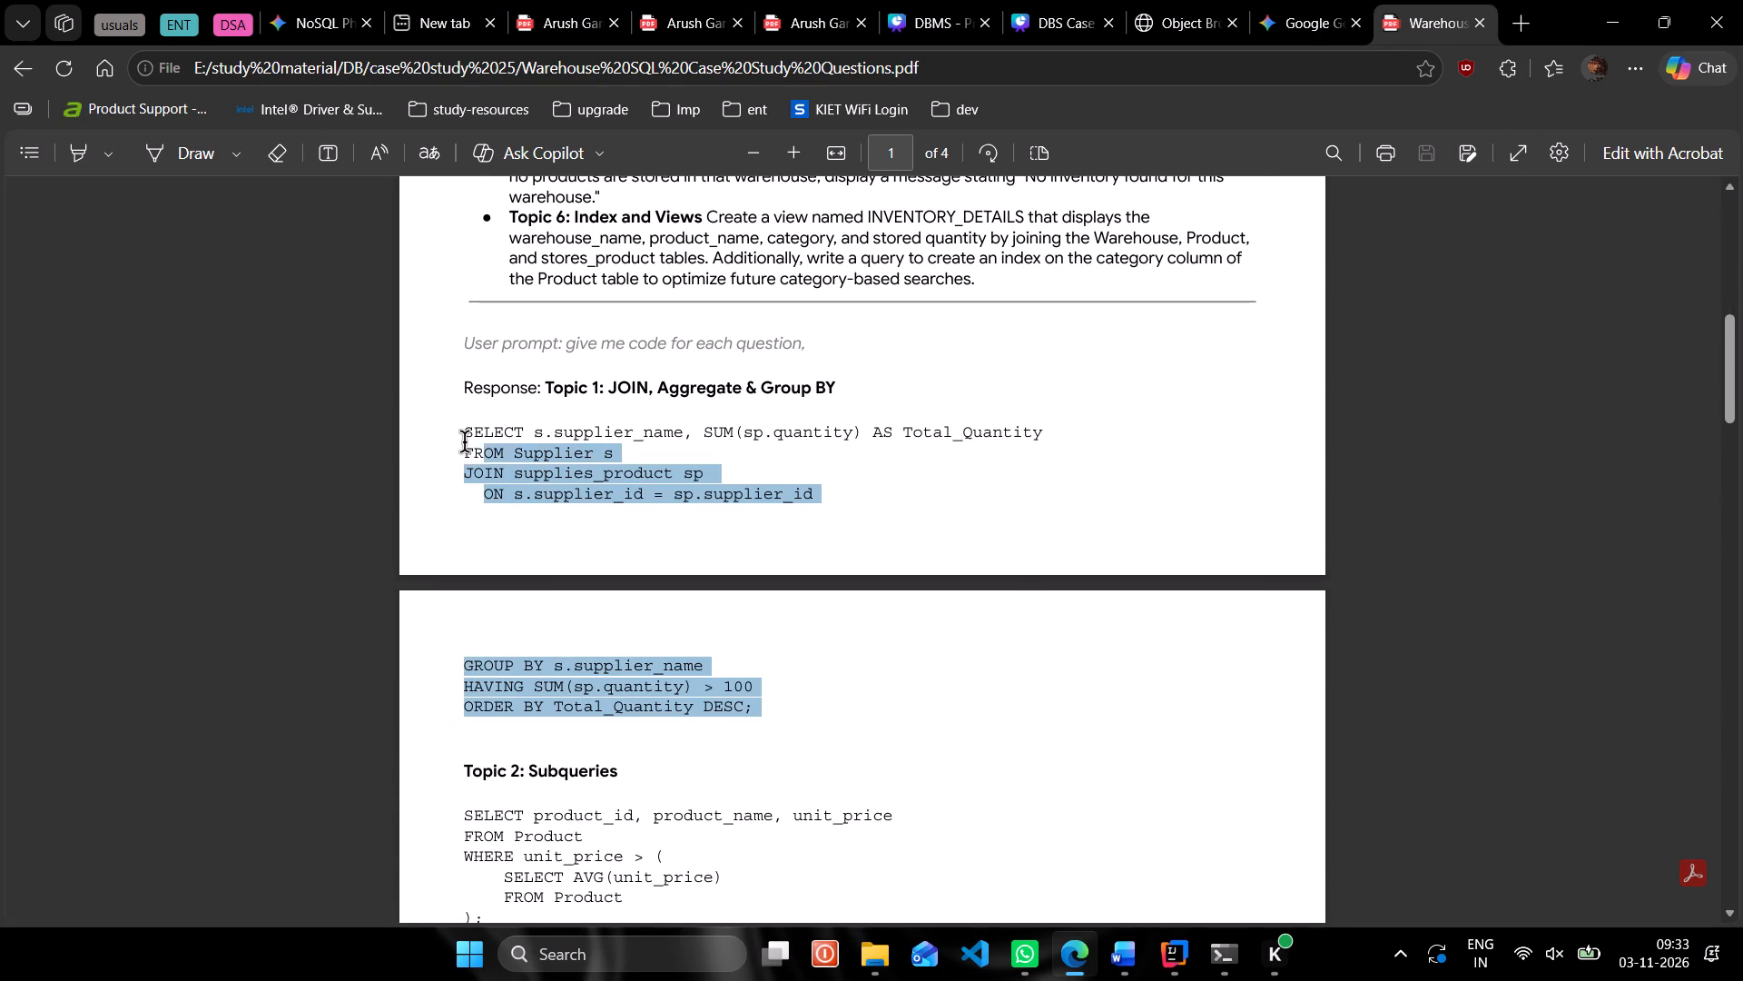
scroll(465, 442, "left", 1)
left_click_drag(465, 442, 465, 441)
key("ctrl+c")
key("ctrl+c")
key("ctrl+c")
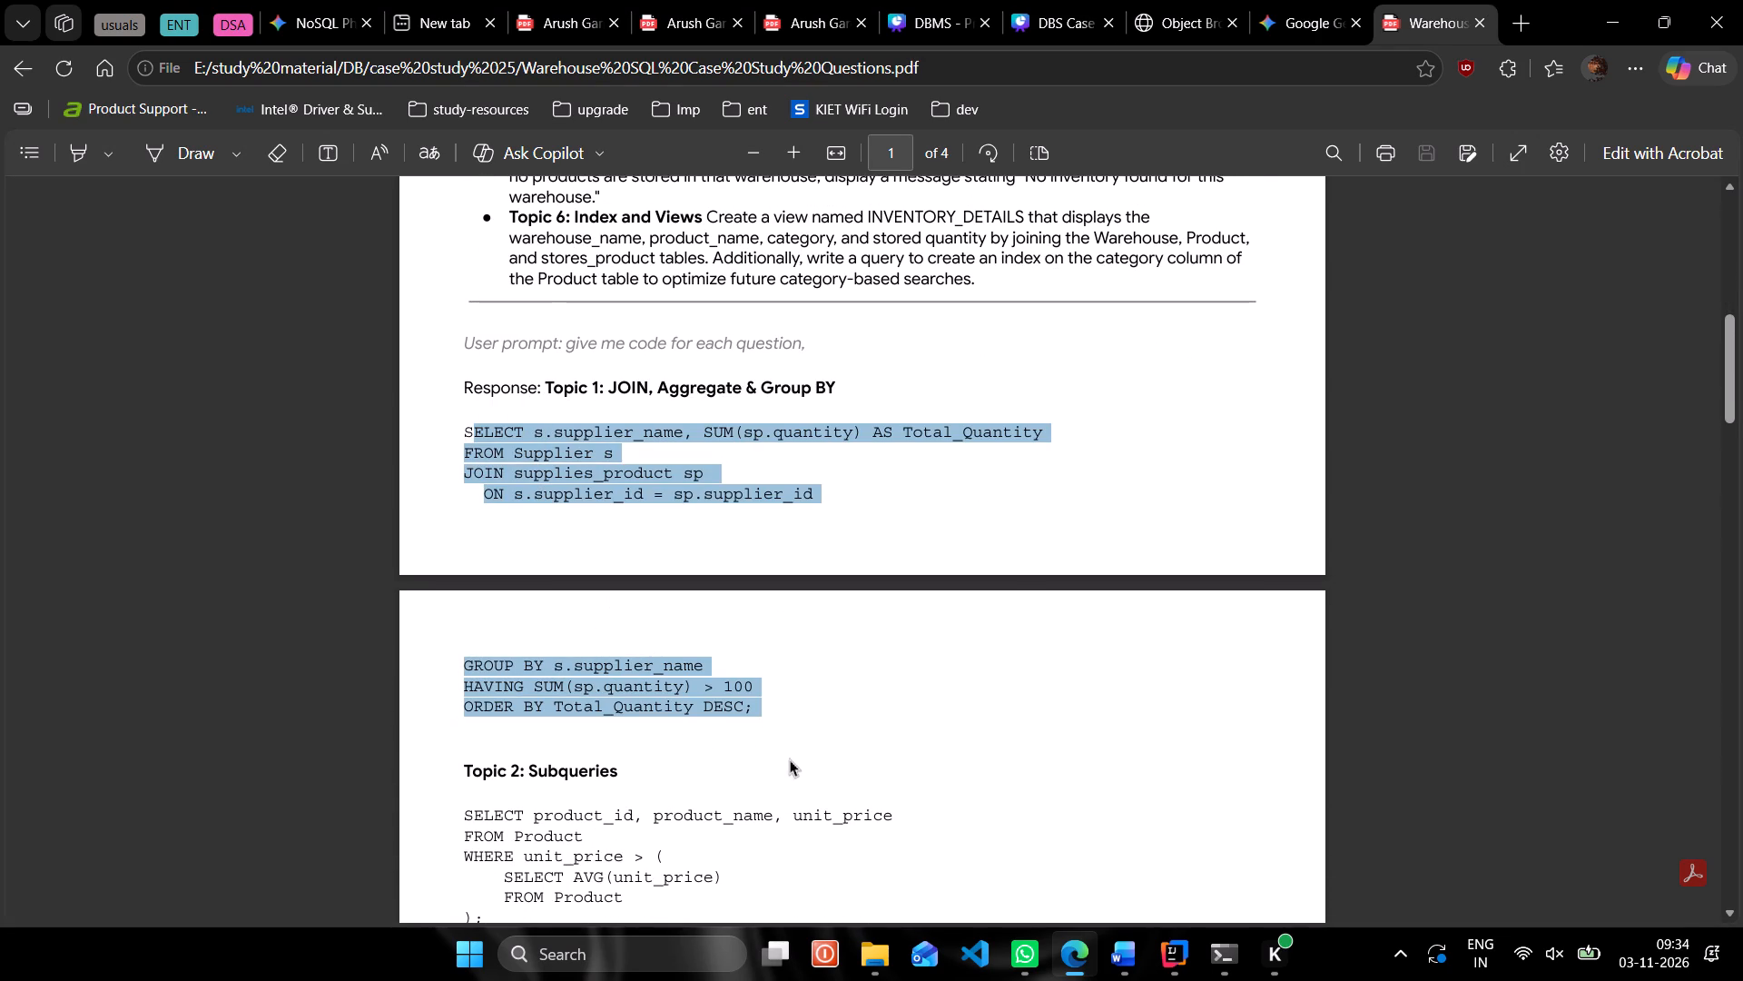
left_click(790, 759)
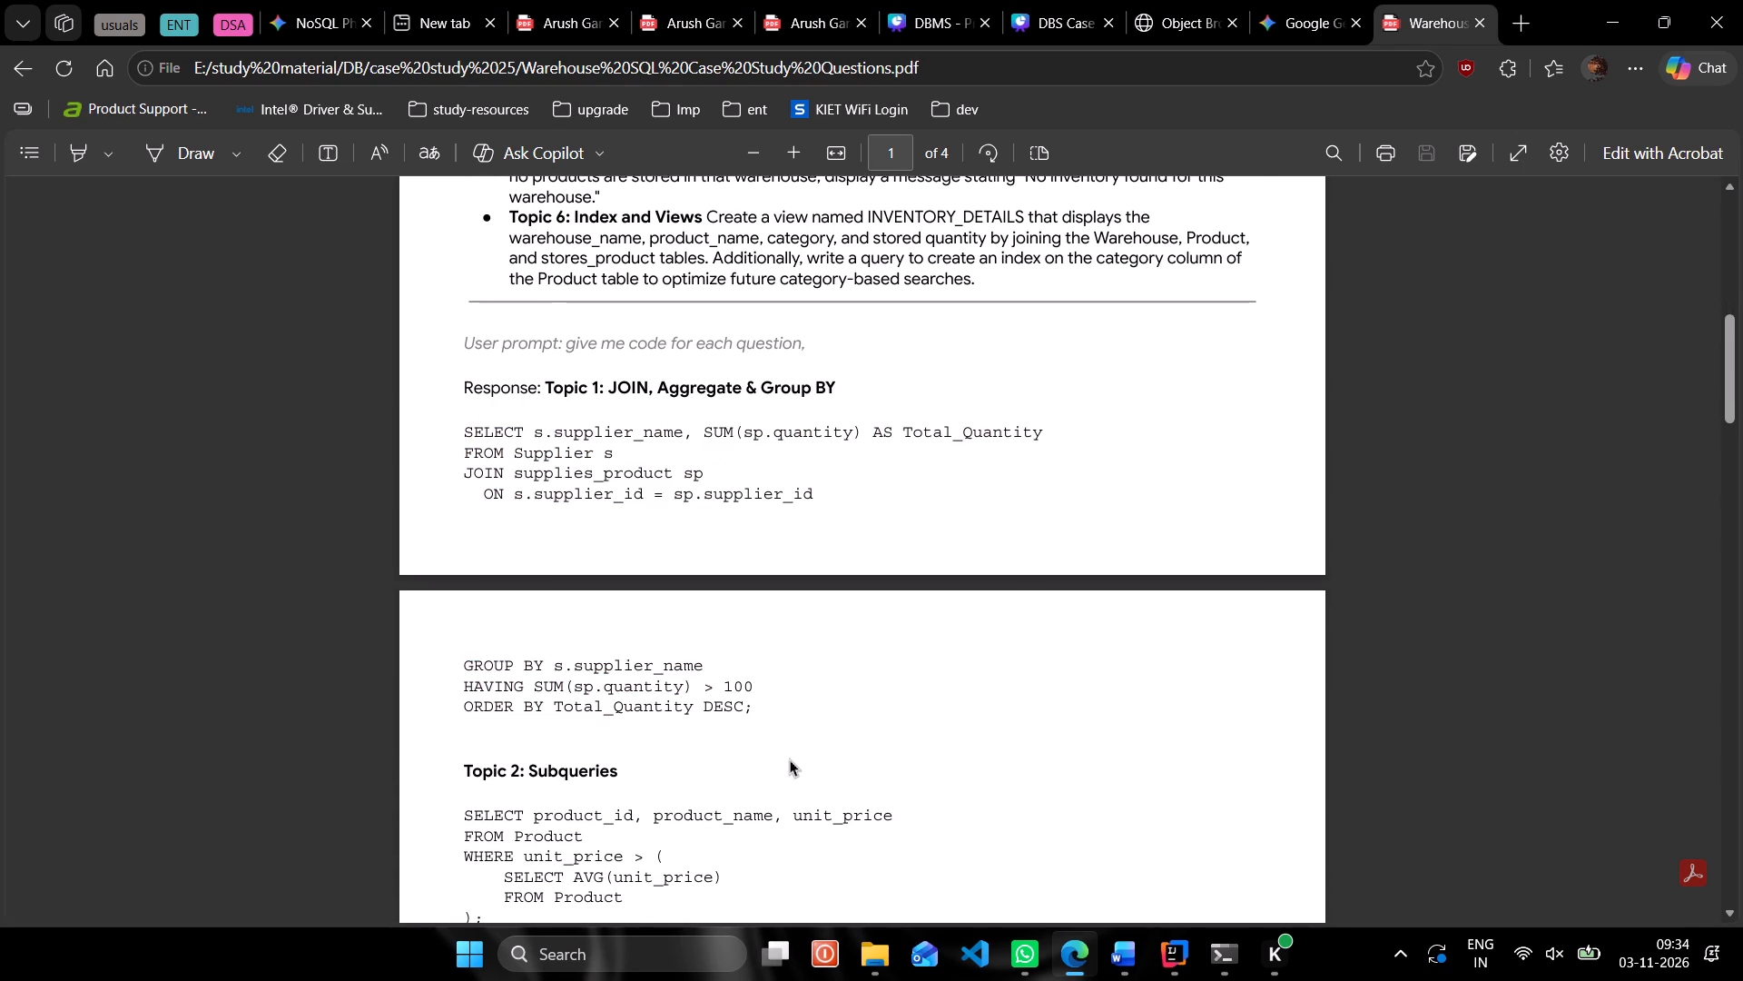
Open the SQL Commands editor in Oracle Database Express Edition.
left_click(1165, 0)
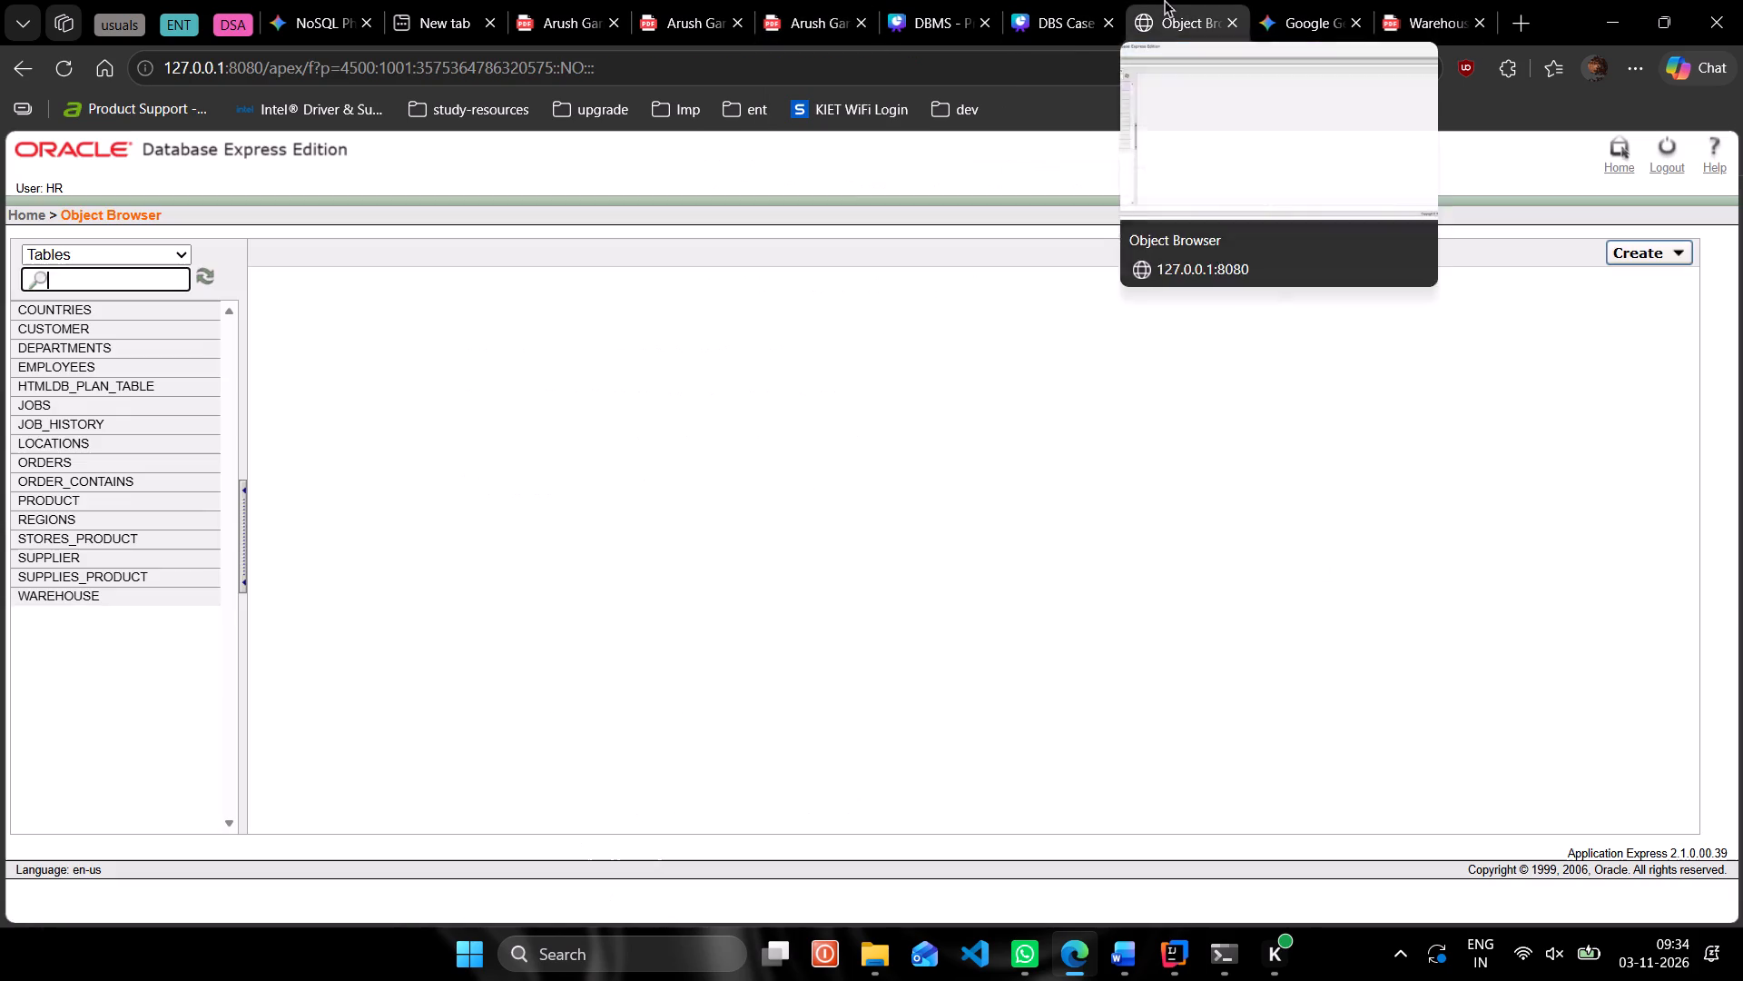
left_click(16, 213)
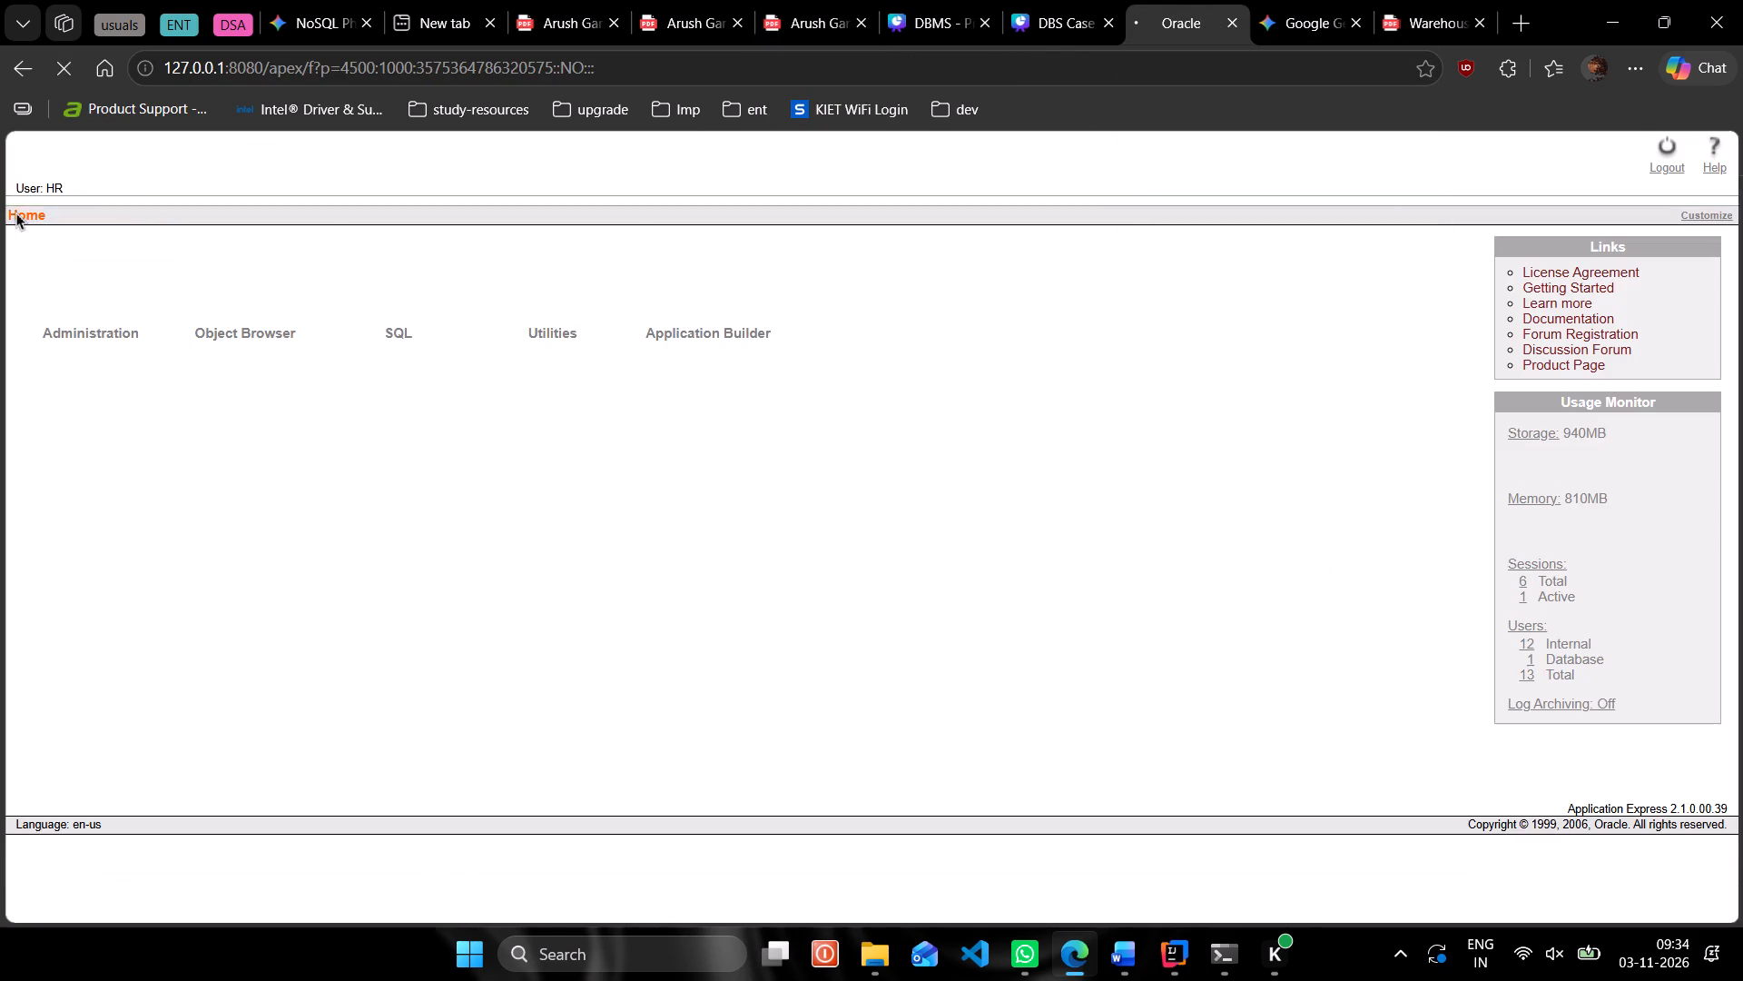
left_click(444, 293)
left_click(404, 288)
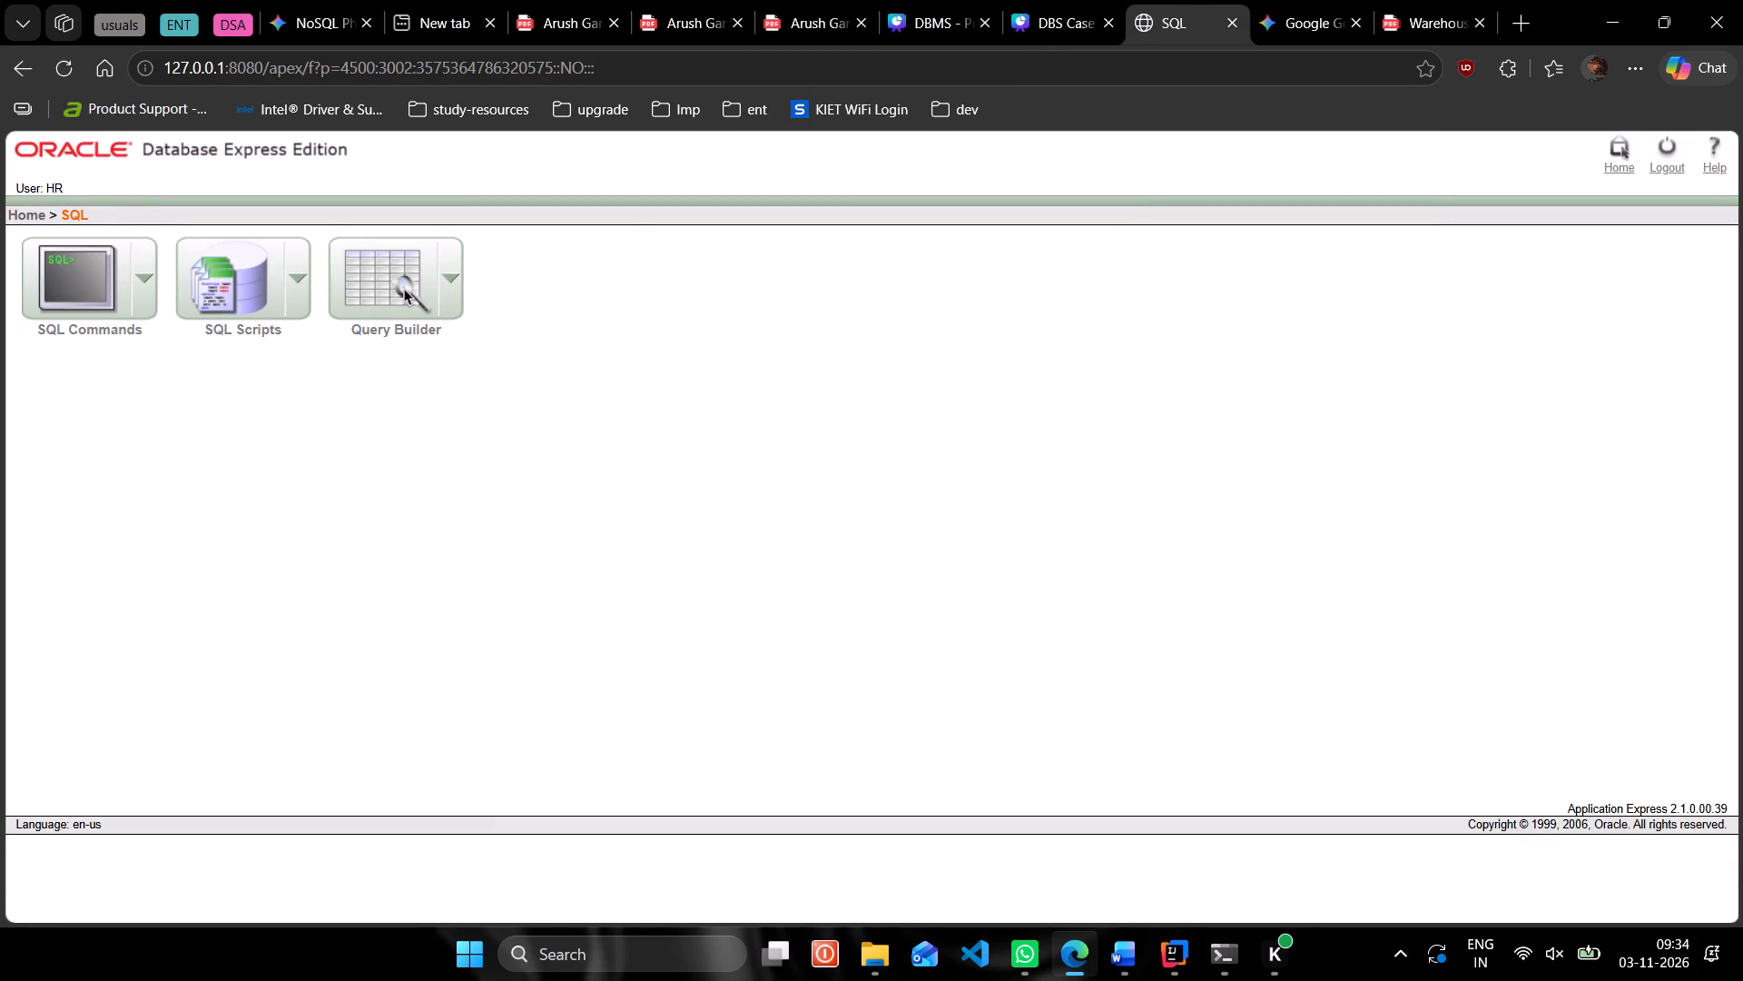
left_click(64, 282)
left_click(202, 291)
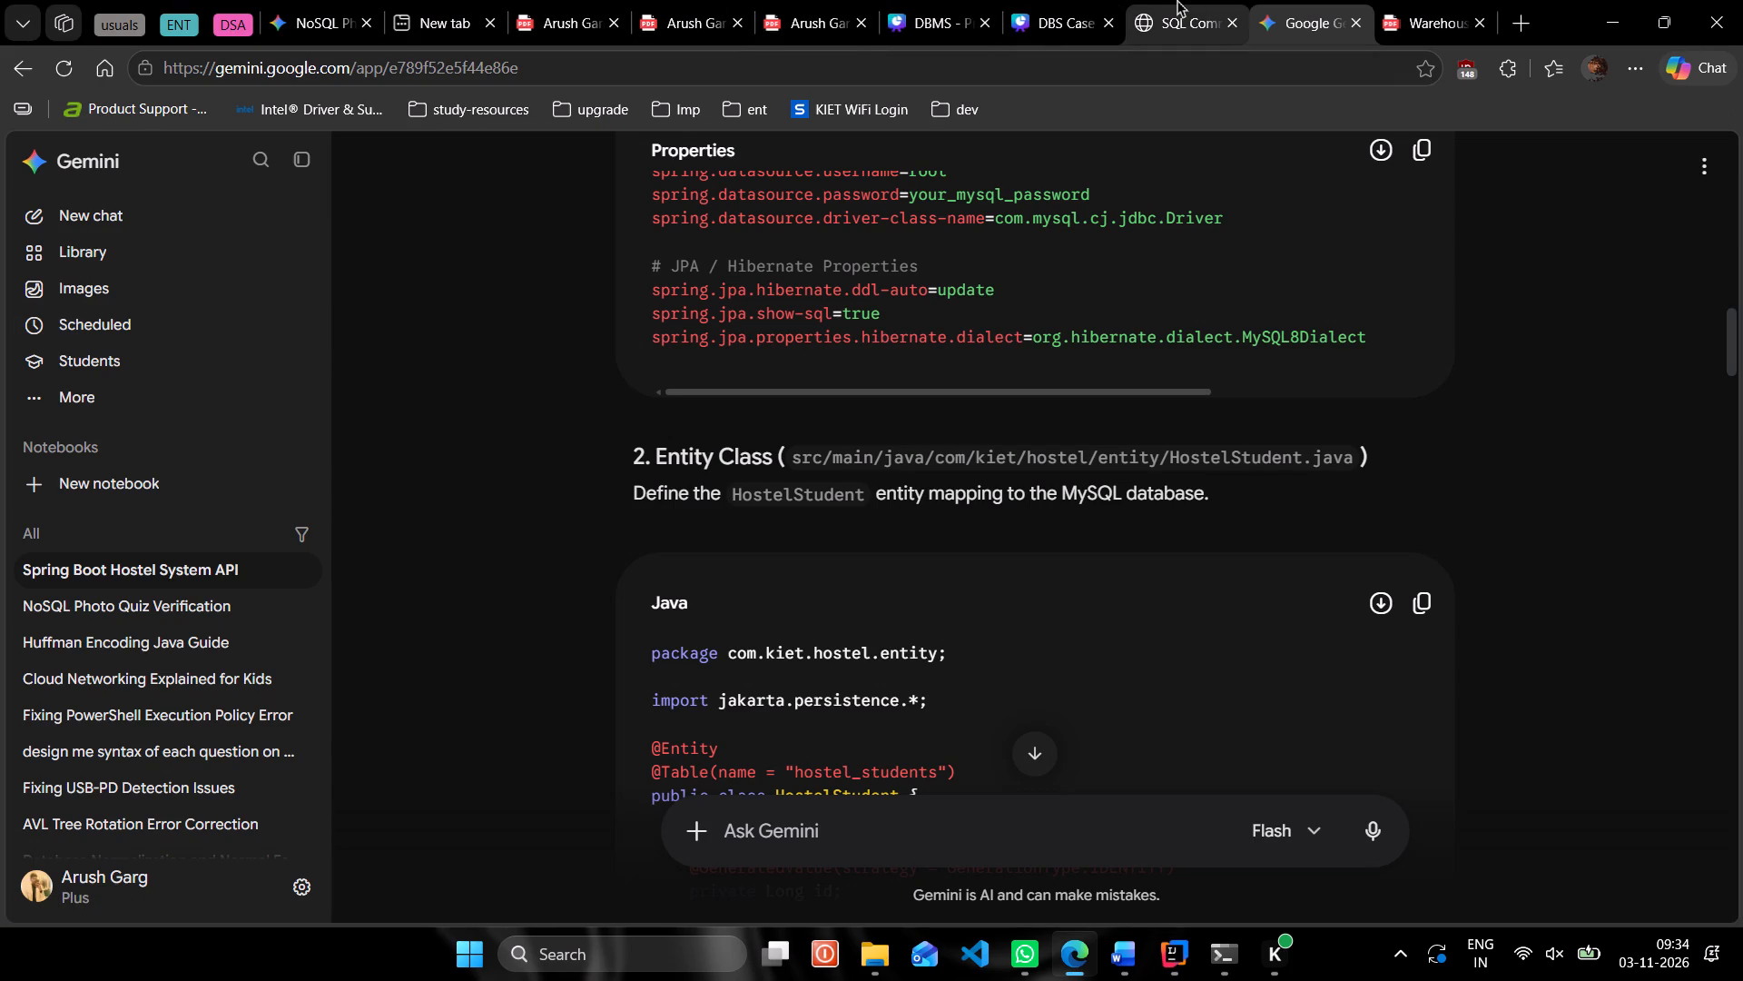
Enter the copied supplier quantity query in Oracle's SQL Commands editor, adding the missing leading "s" of SELECT.
left_click(1177, 0)
left_click(489, 546)
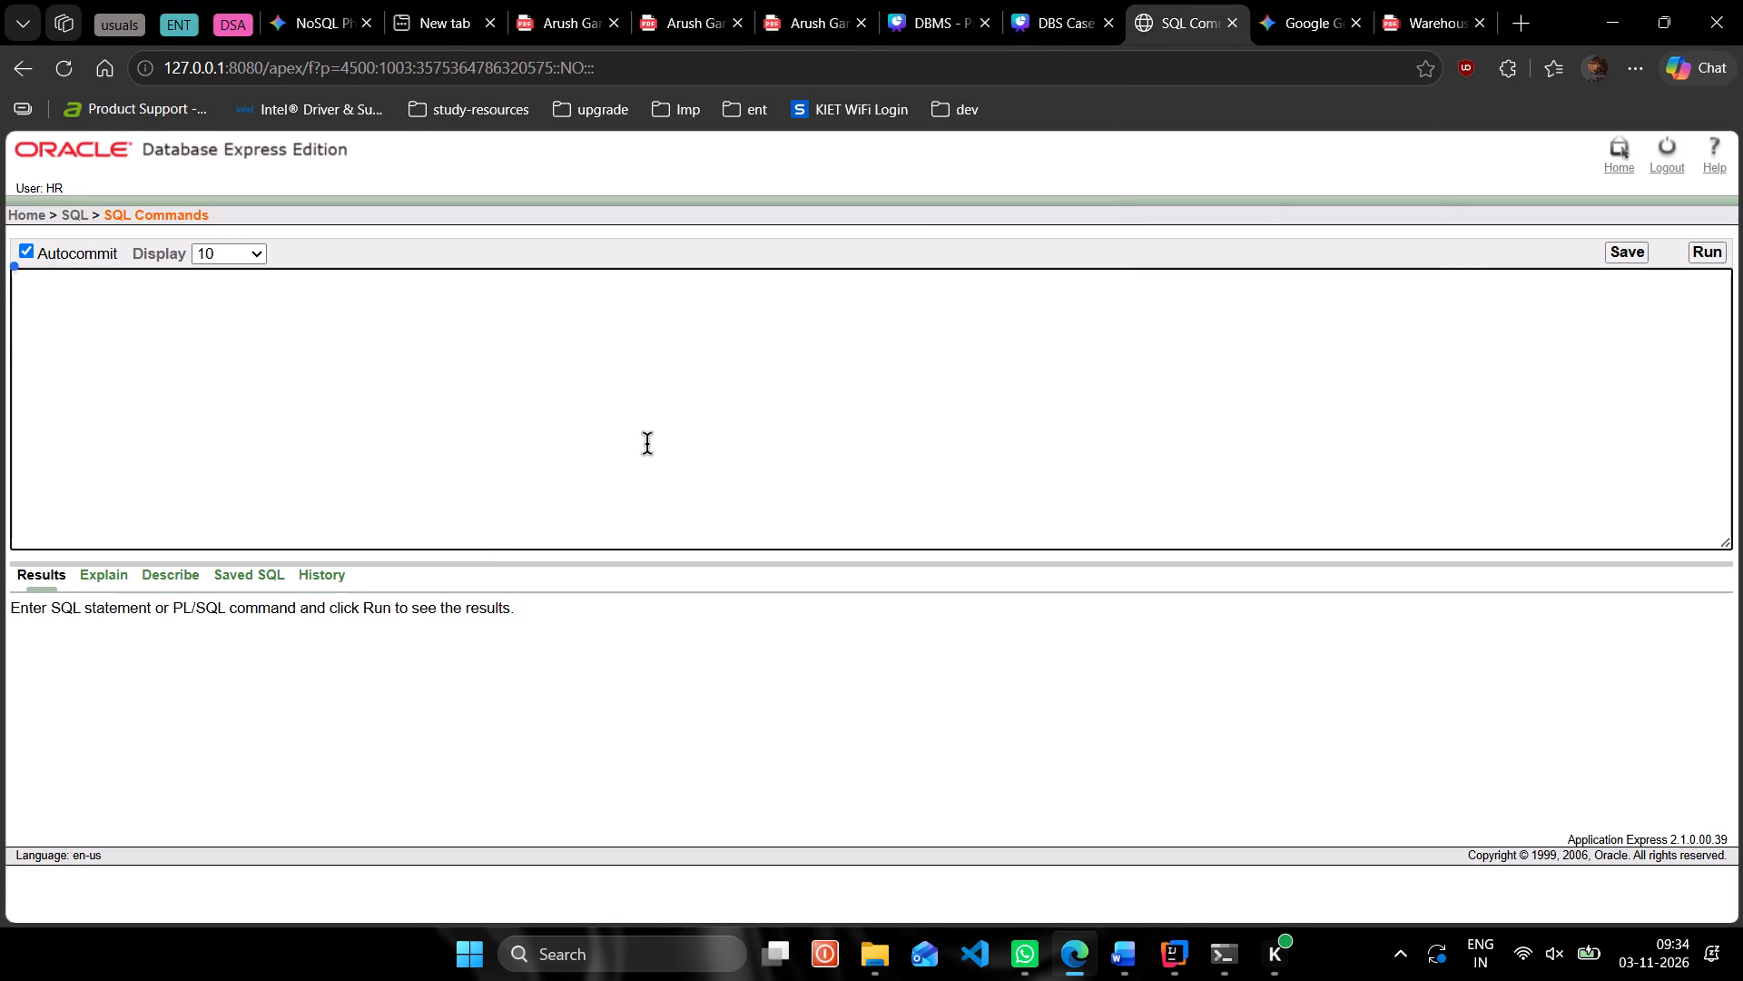
key("ctrl+v")
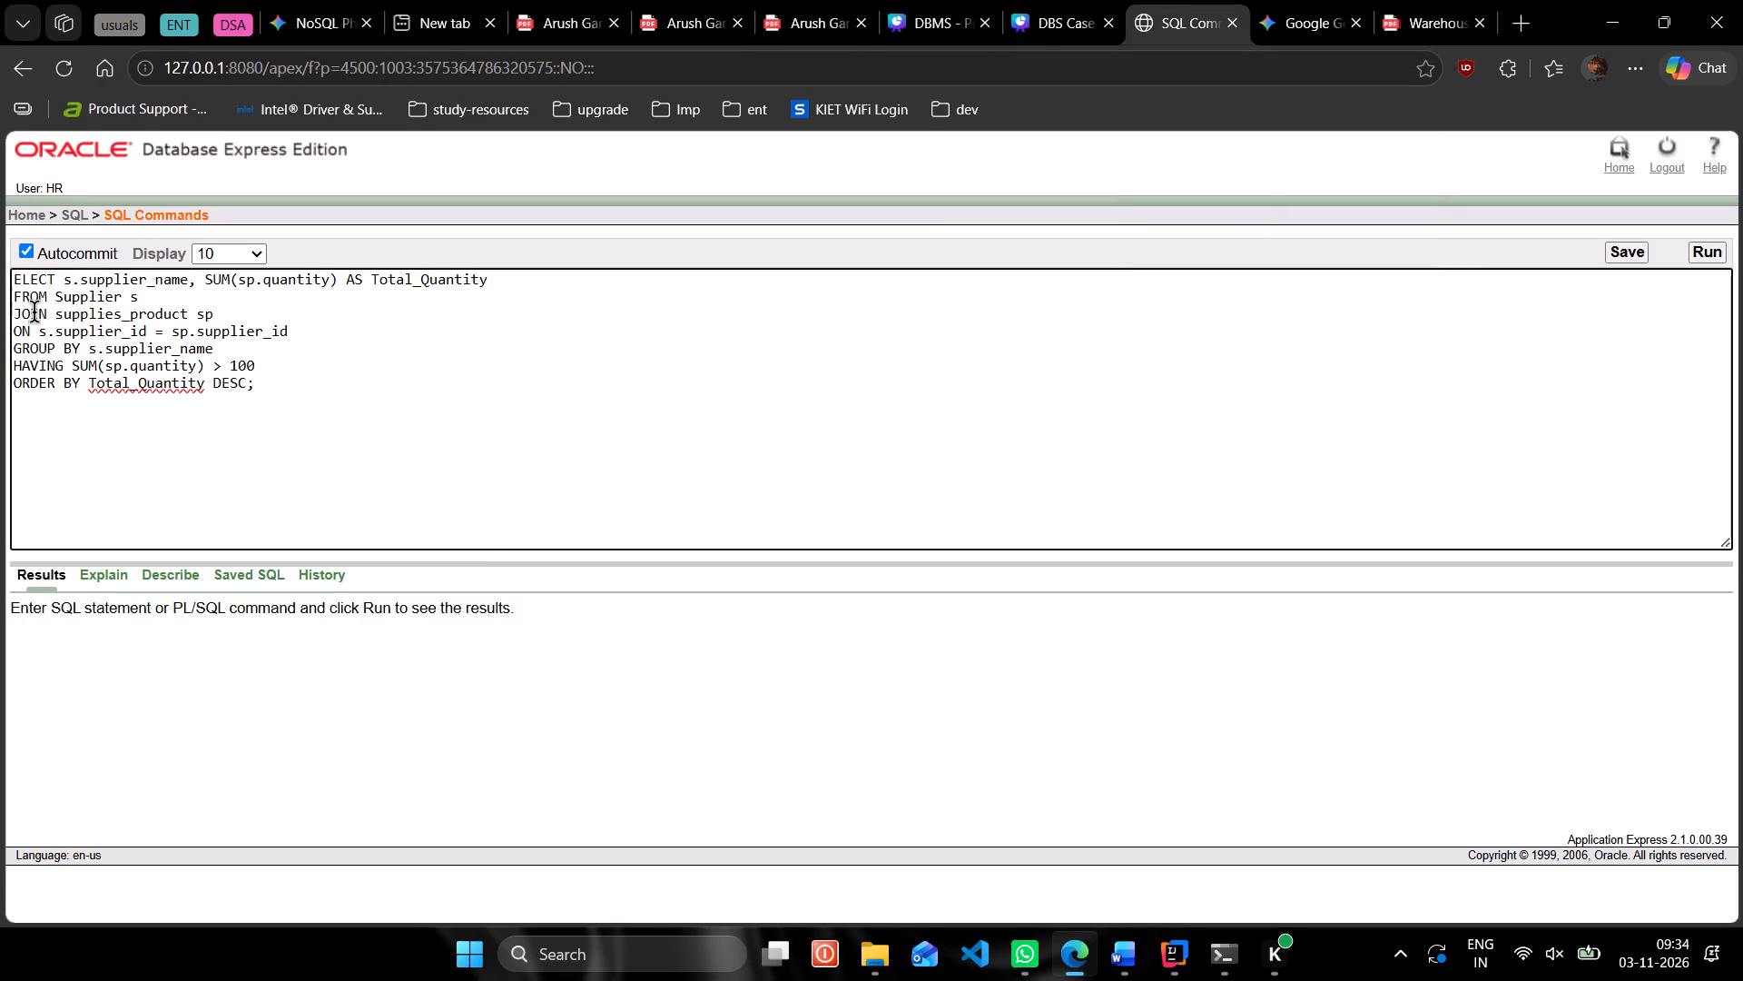
key("ctrl+z")
key("s")
key("ctrl+v")
key("Return")
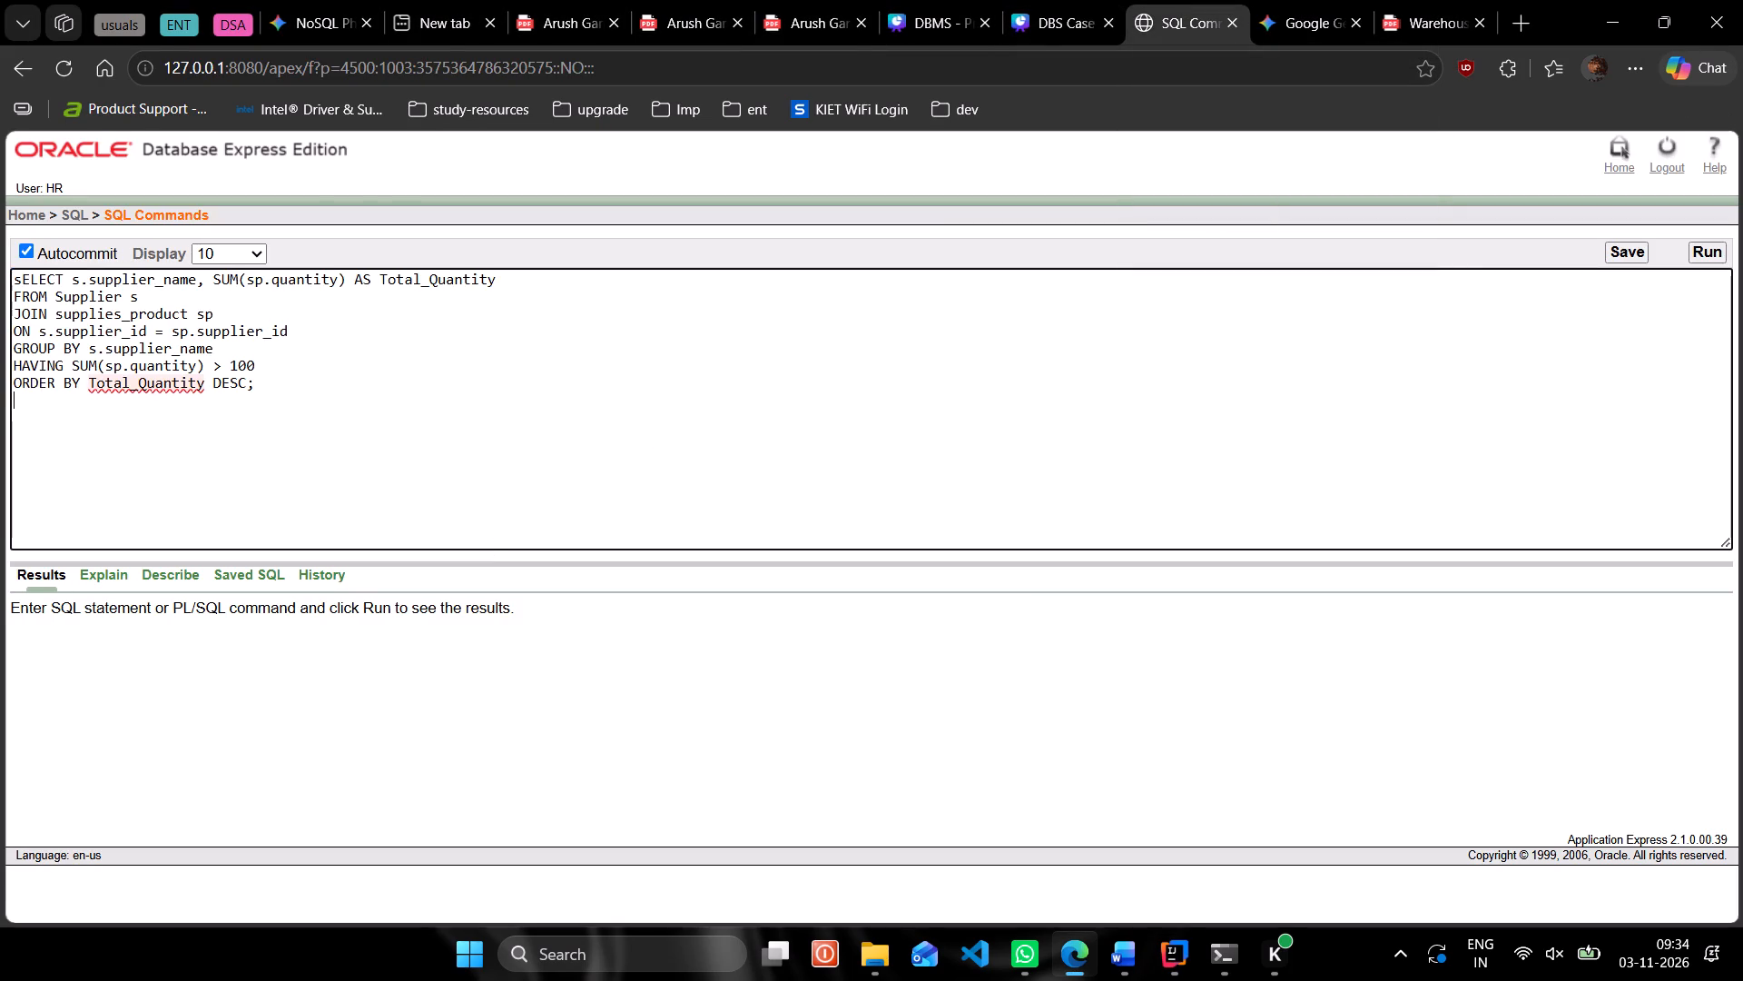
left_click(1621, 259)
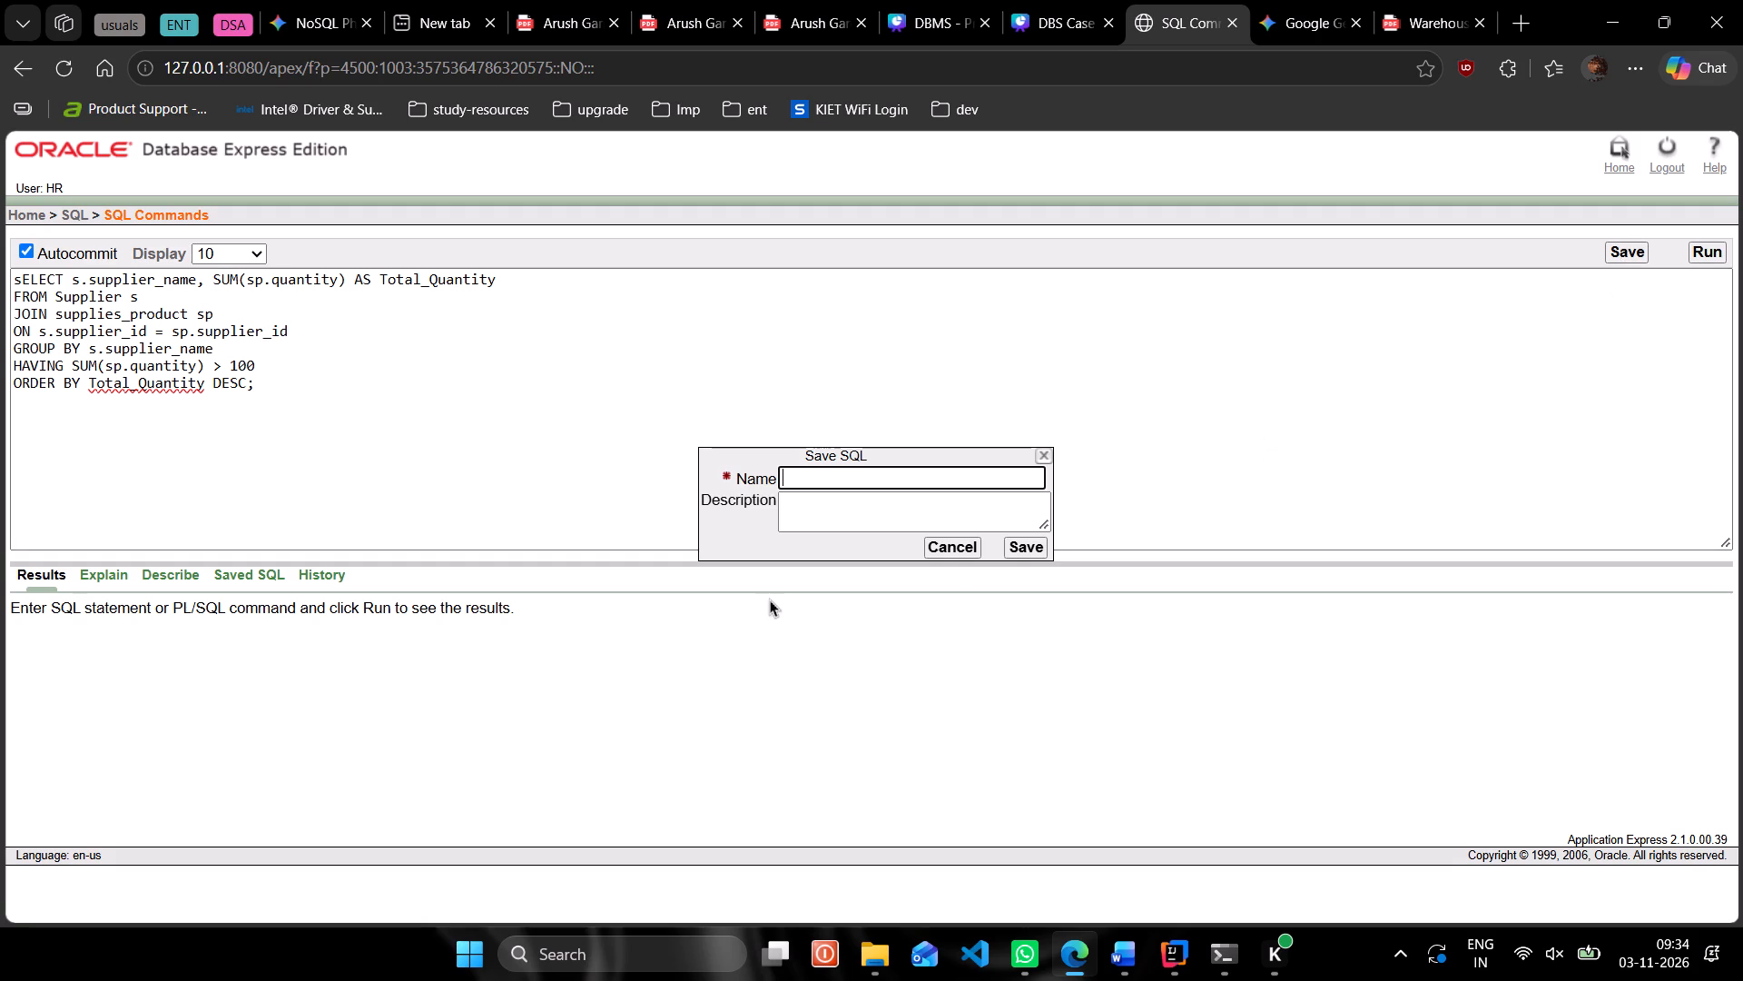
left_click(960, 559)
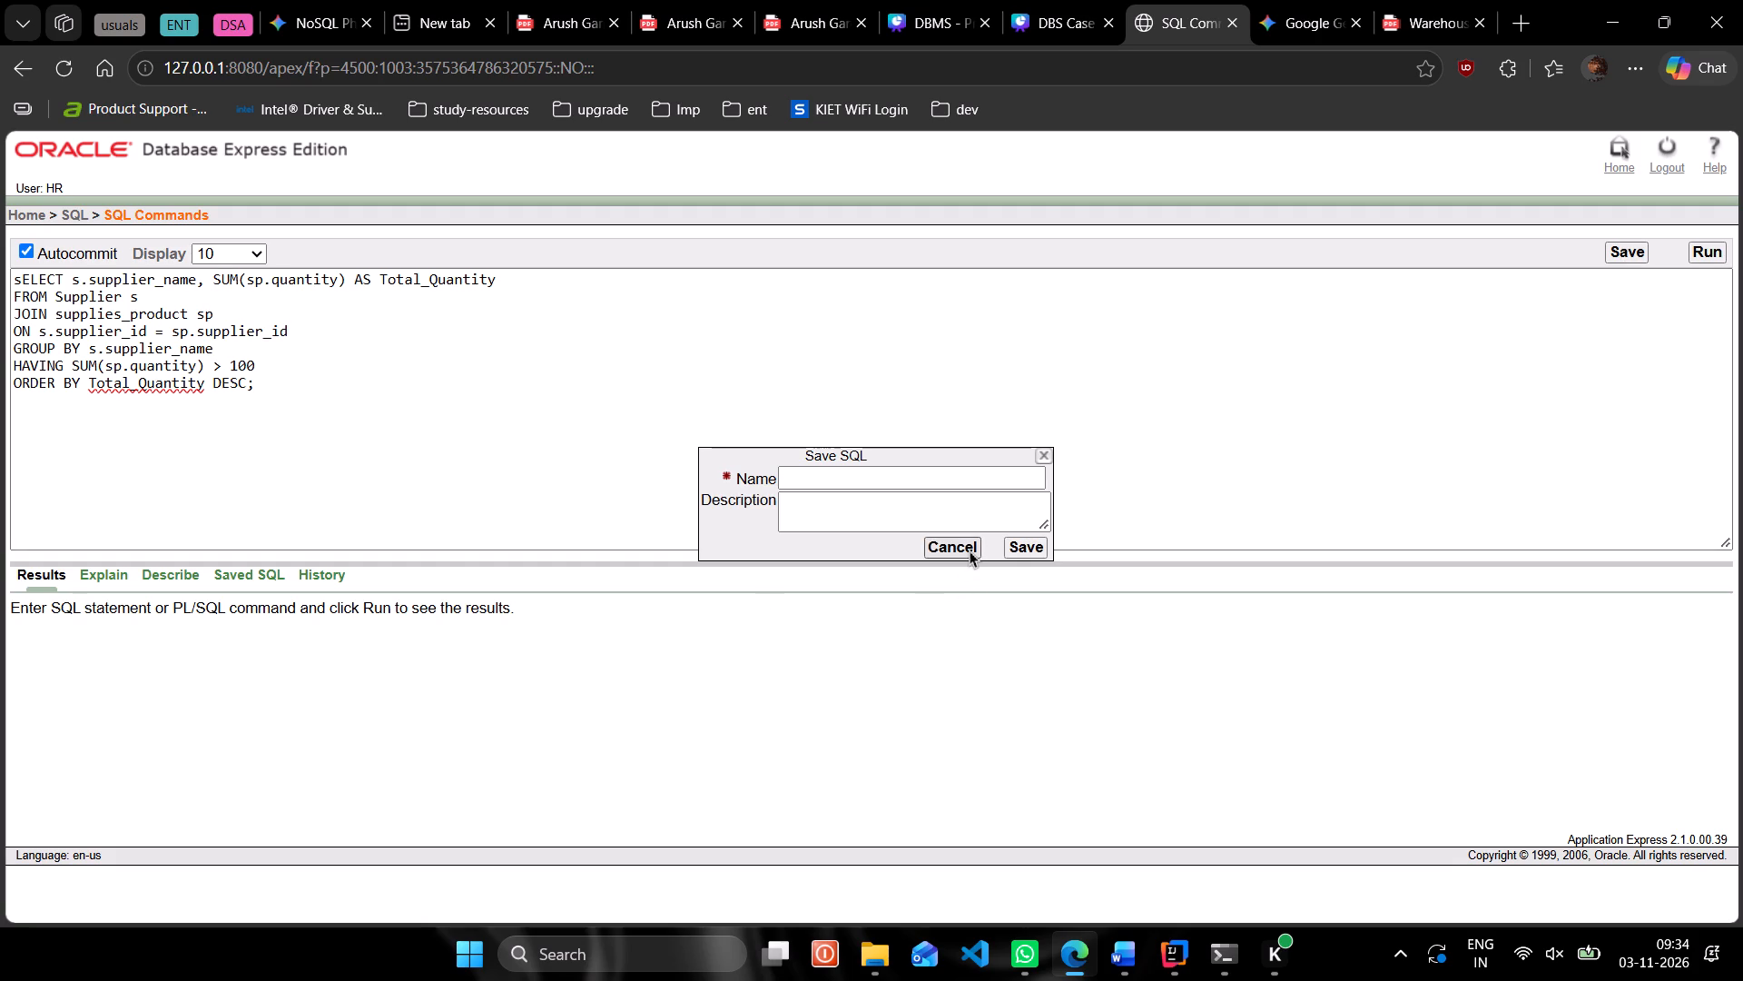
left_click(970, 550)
Run the supplier quantity query.
left_click(1718, 254)
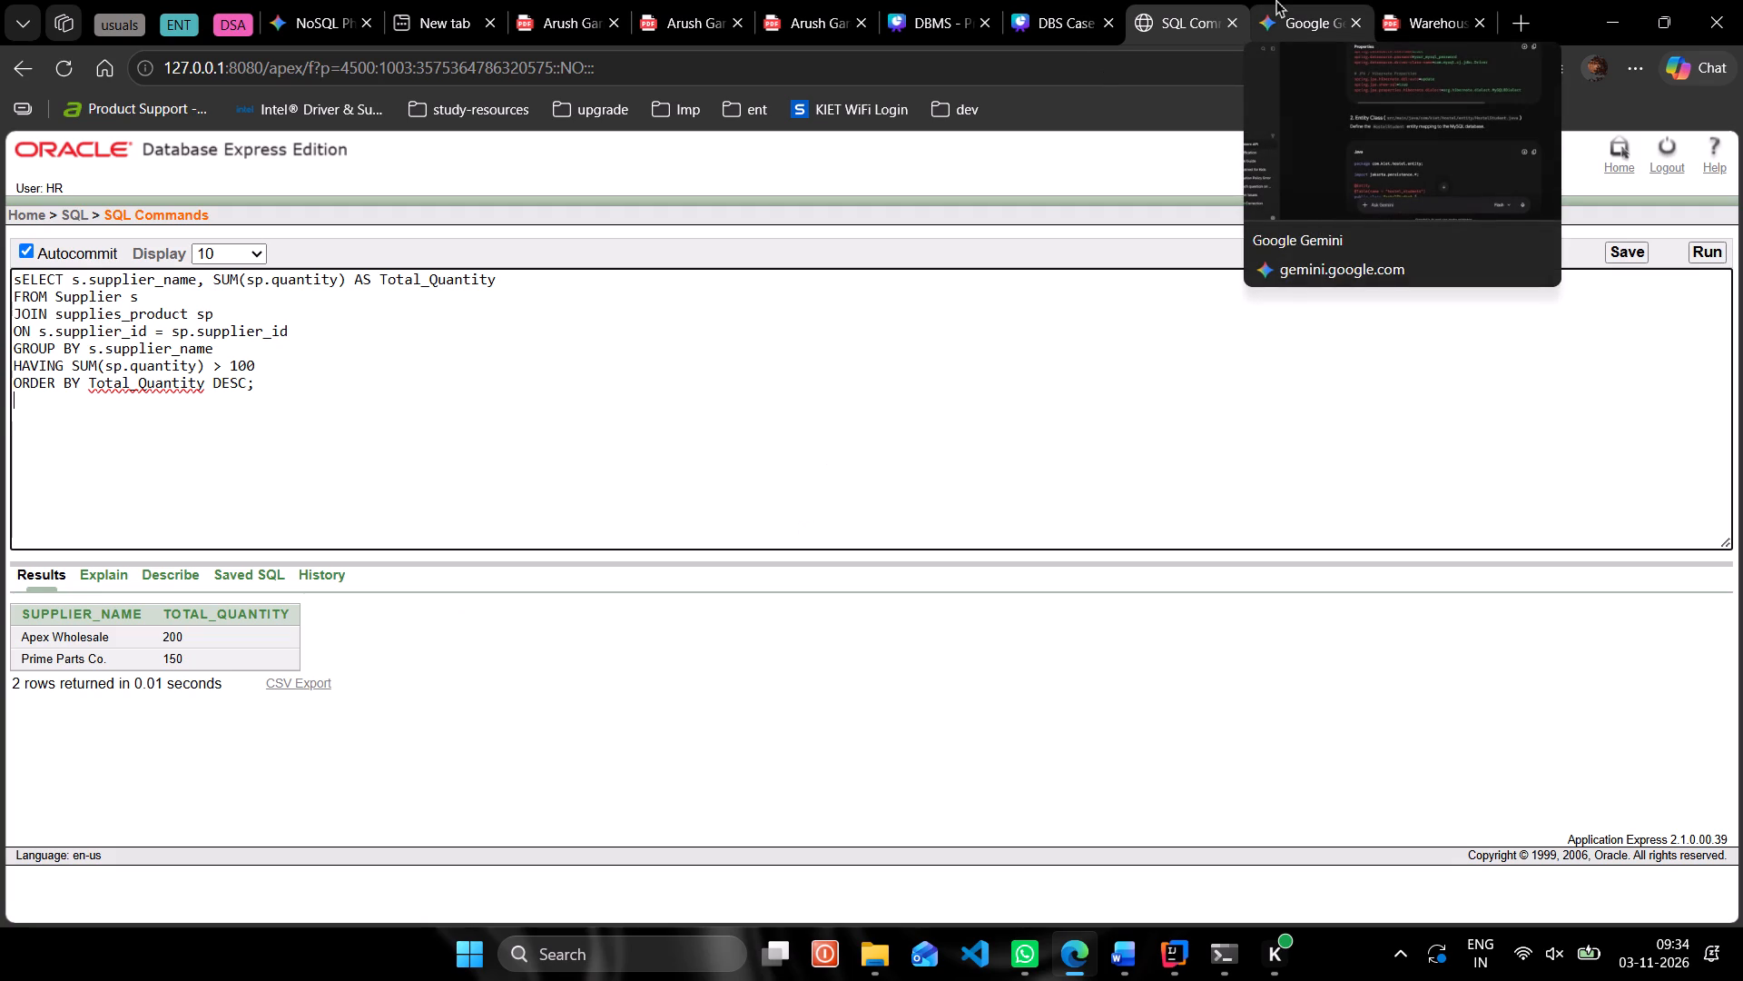
Copy the entire supplier quantity query from the SQL Commands editor.
left_click(435, 404)
key("ctrl+a")
key("ctrl+c")
key("ctrl+c")
key("ctrl+c")
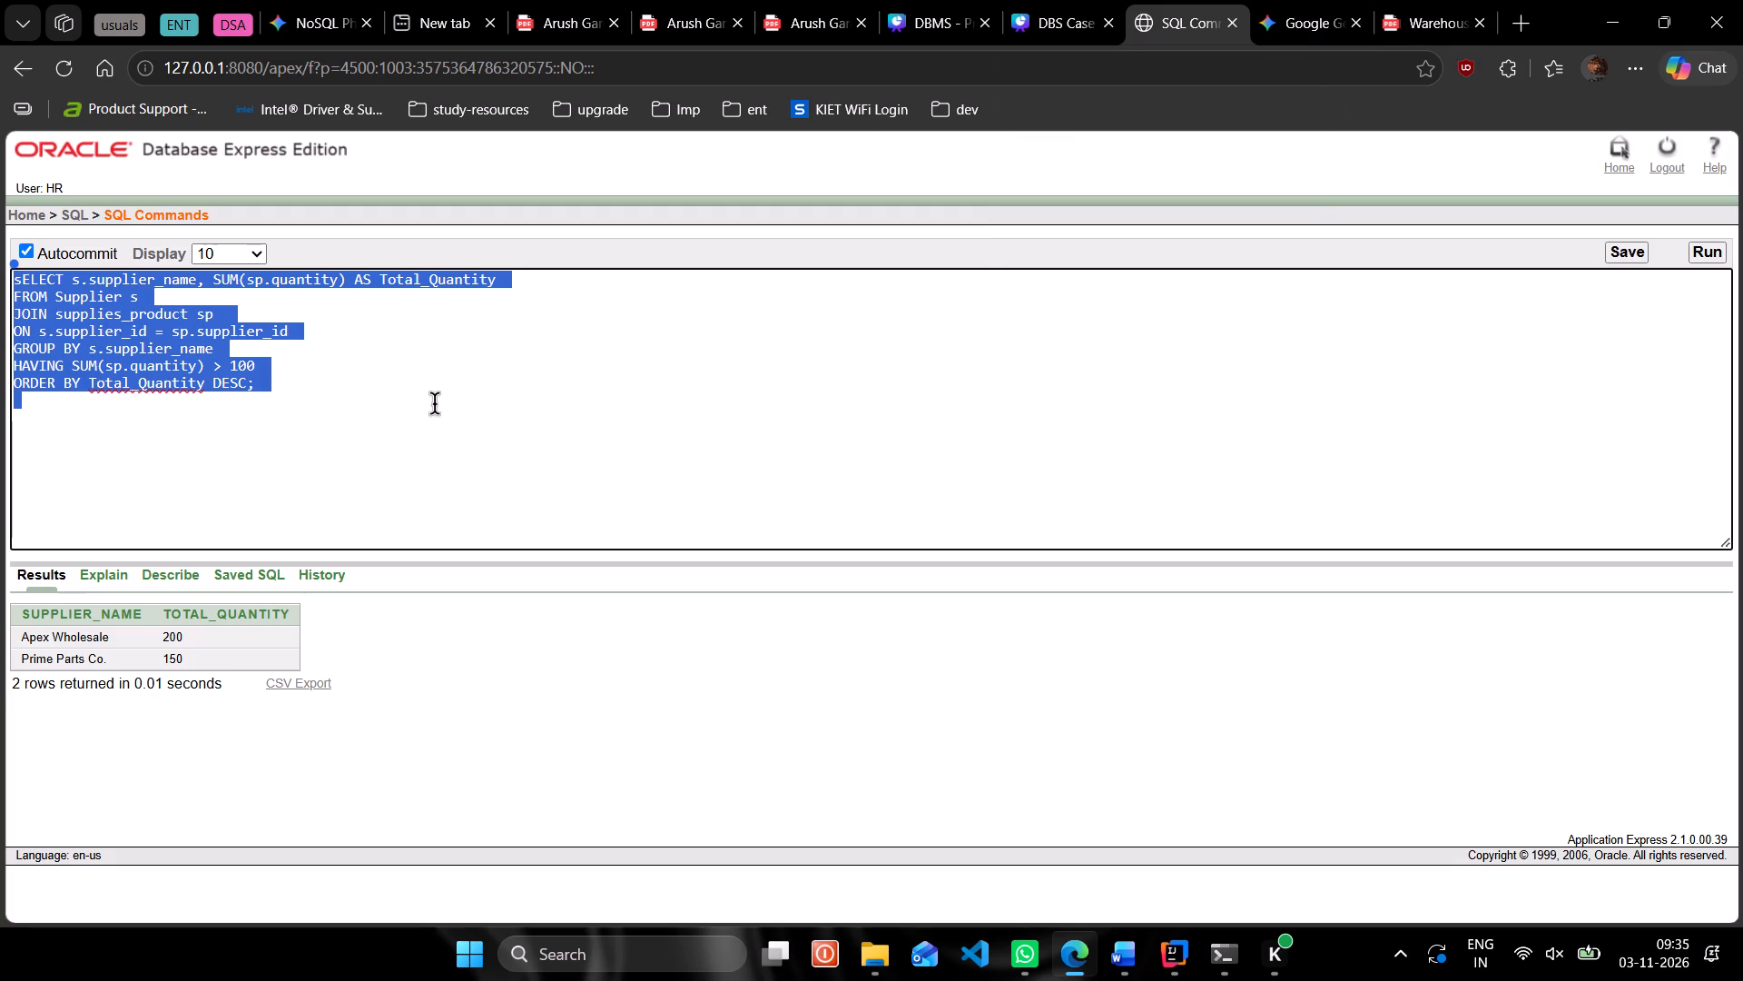
key("ctrl+c")
Replace the Aggregate & Group BY answer query in the DBS Case Study - 25 table with the copied supplier query, capitalising SELECT.
left_click(1084, 0)
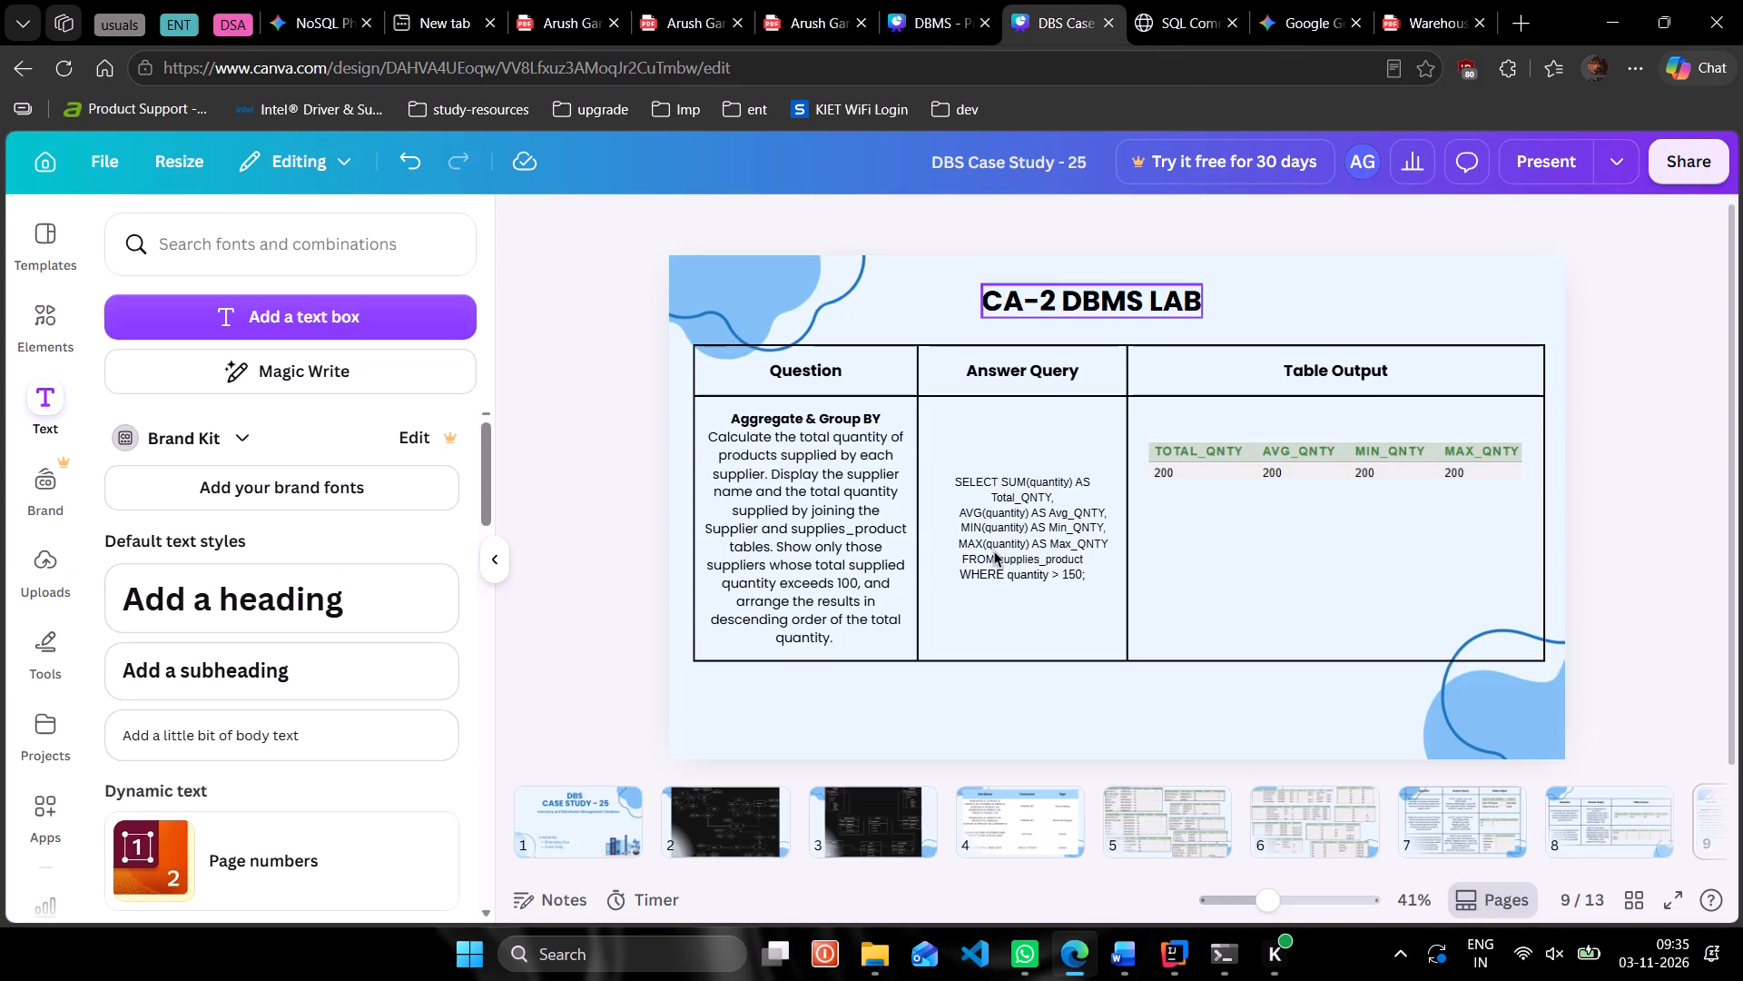
double_click(1055, 526)
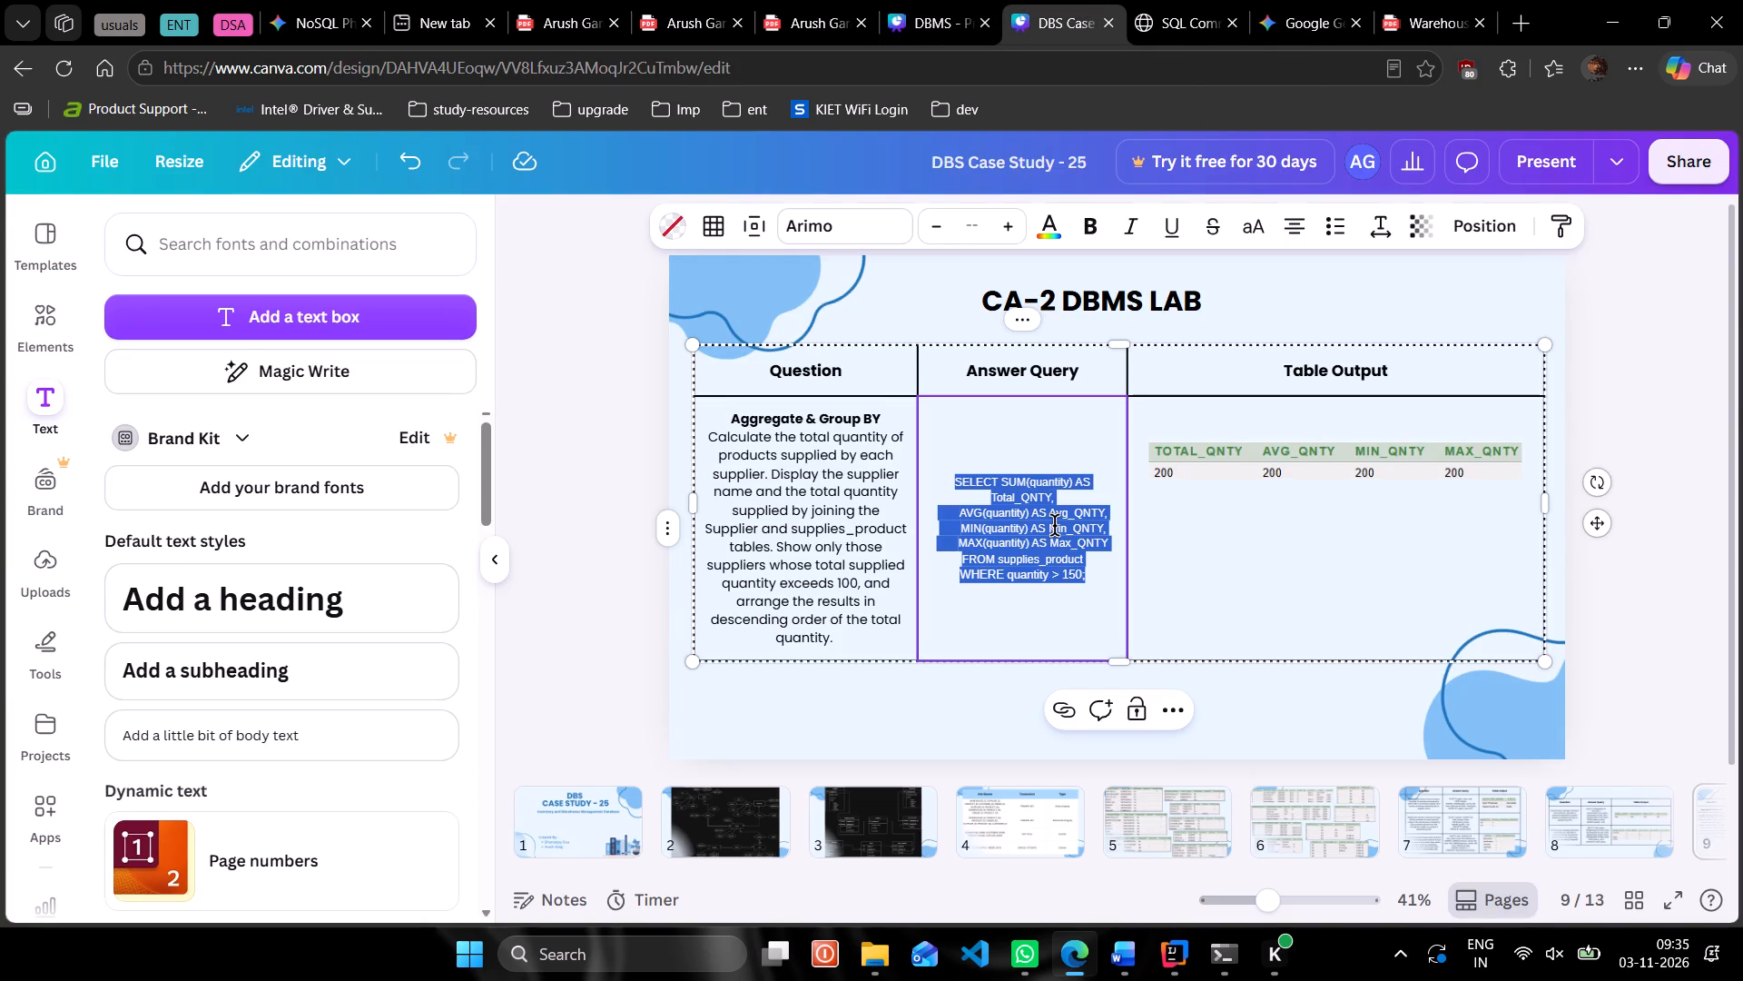
key("ctrl+v")
left_click(965, 470)
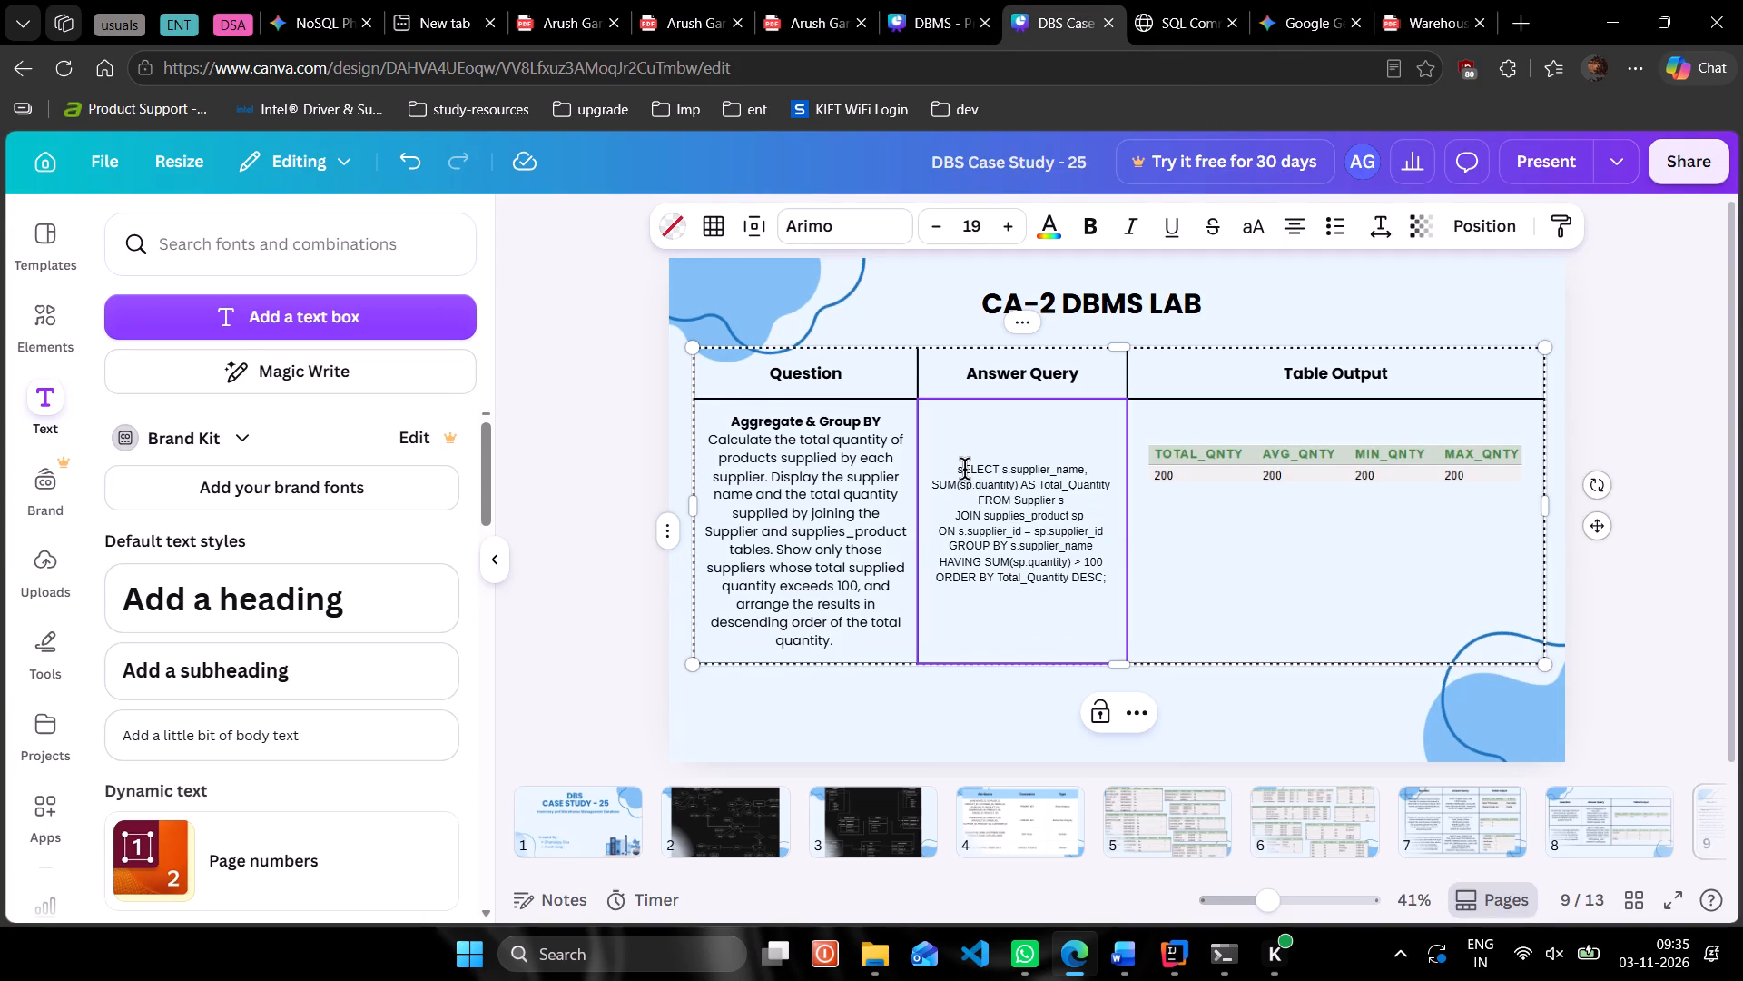
key("BackSpace")
key("shift+s")
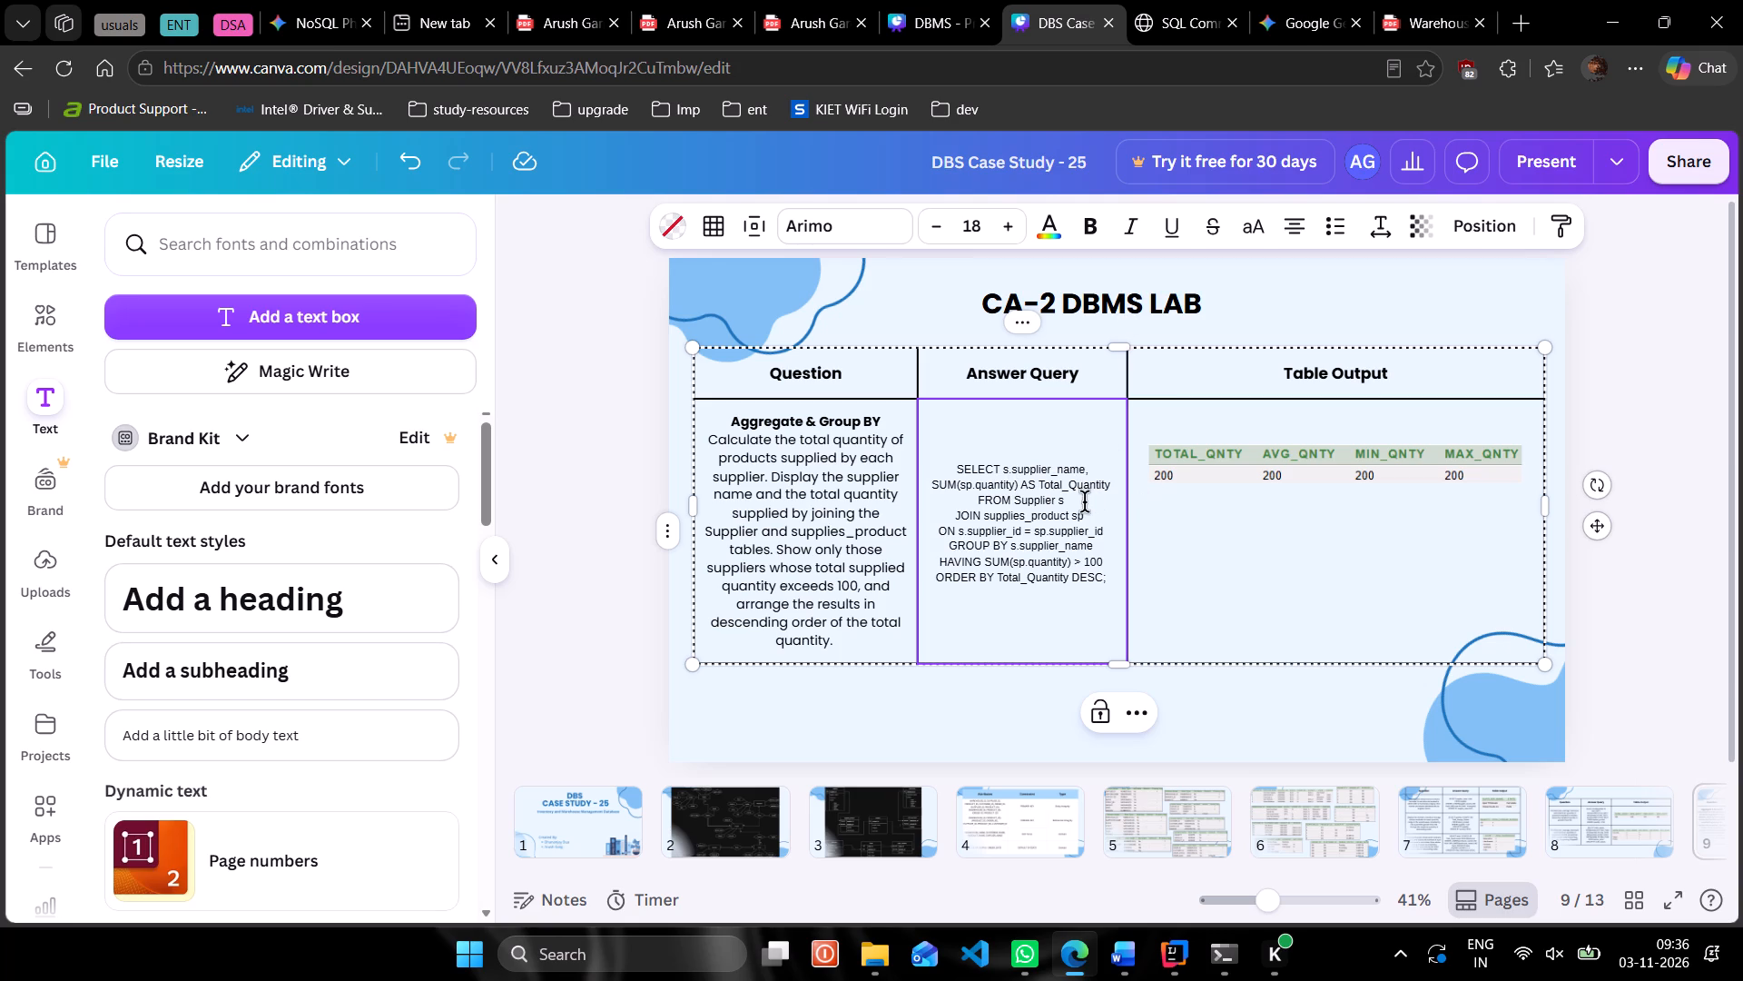
Set the font size of the entire supplier answer query to 21, matching the question text.
triple_click(1047, 478)
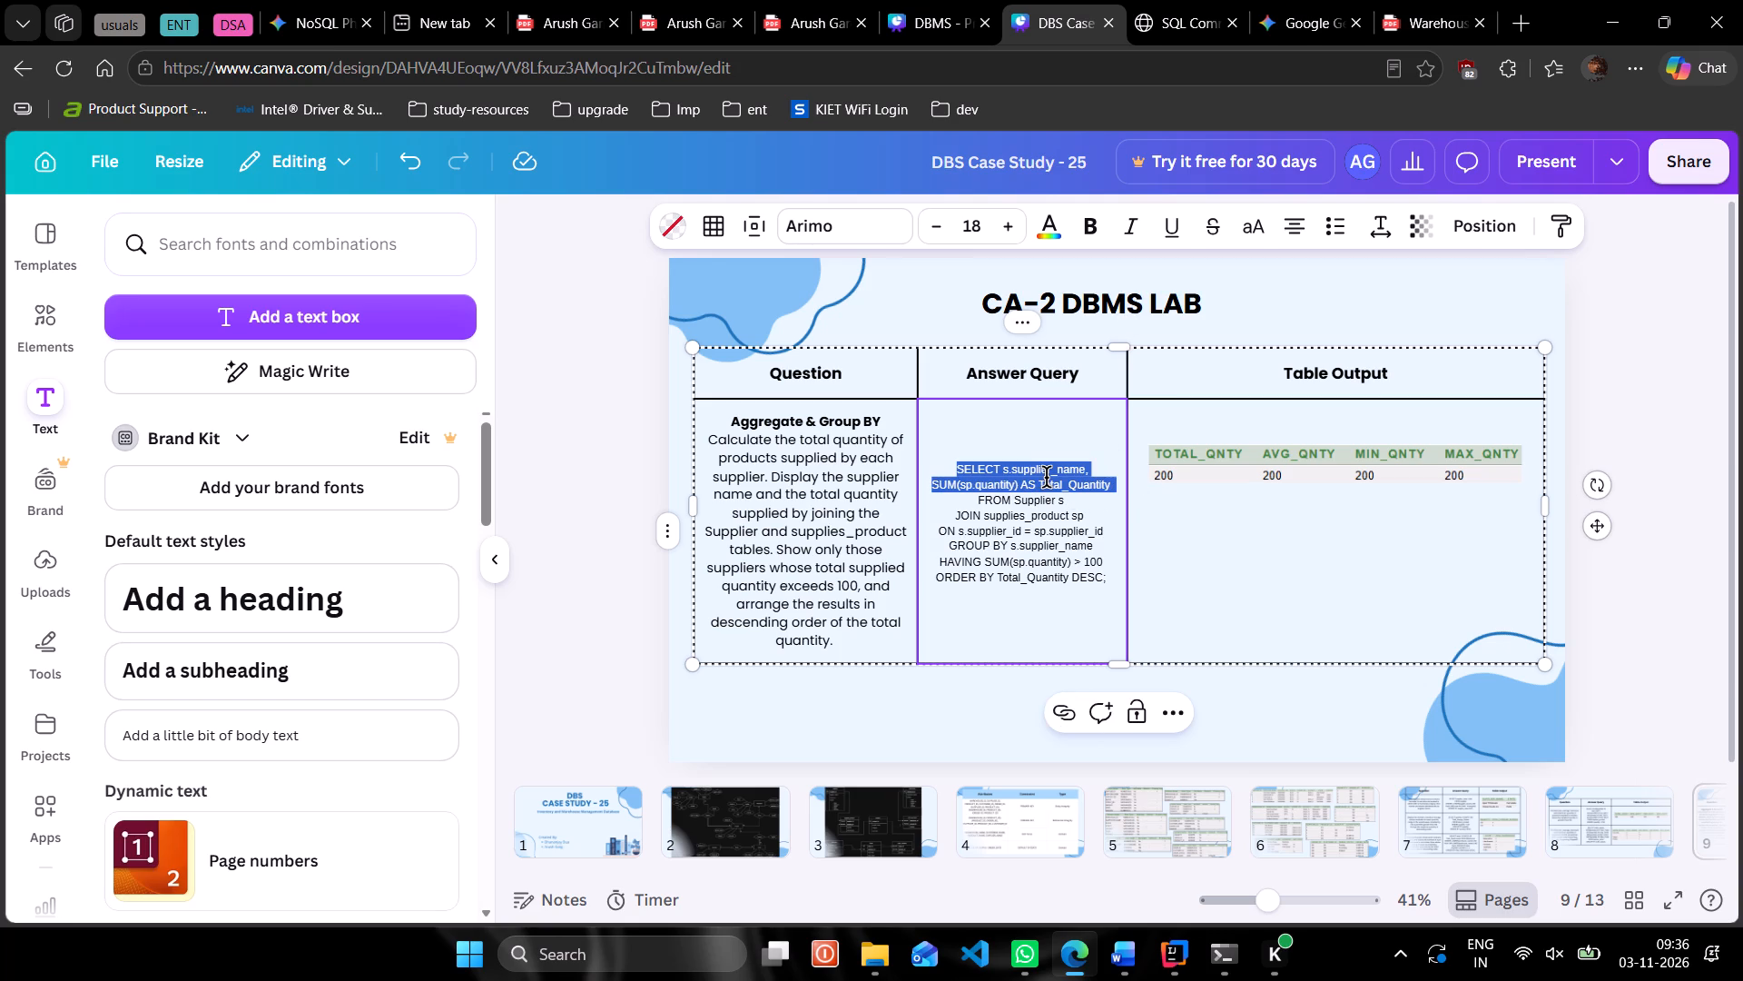
key("ctrl+a")
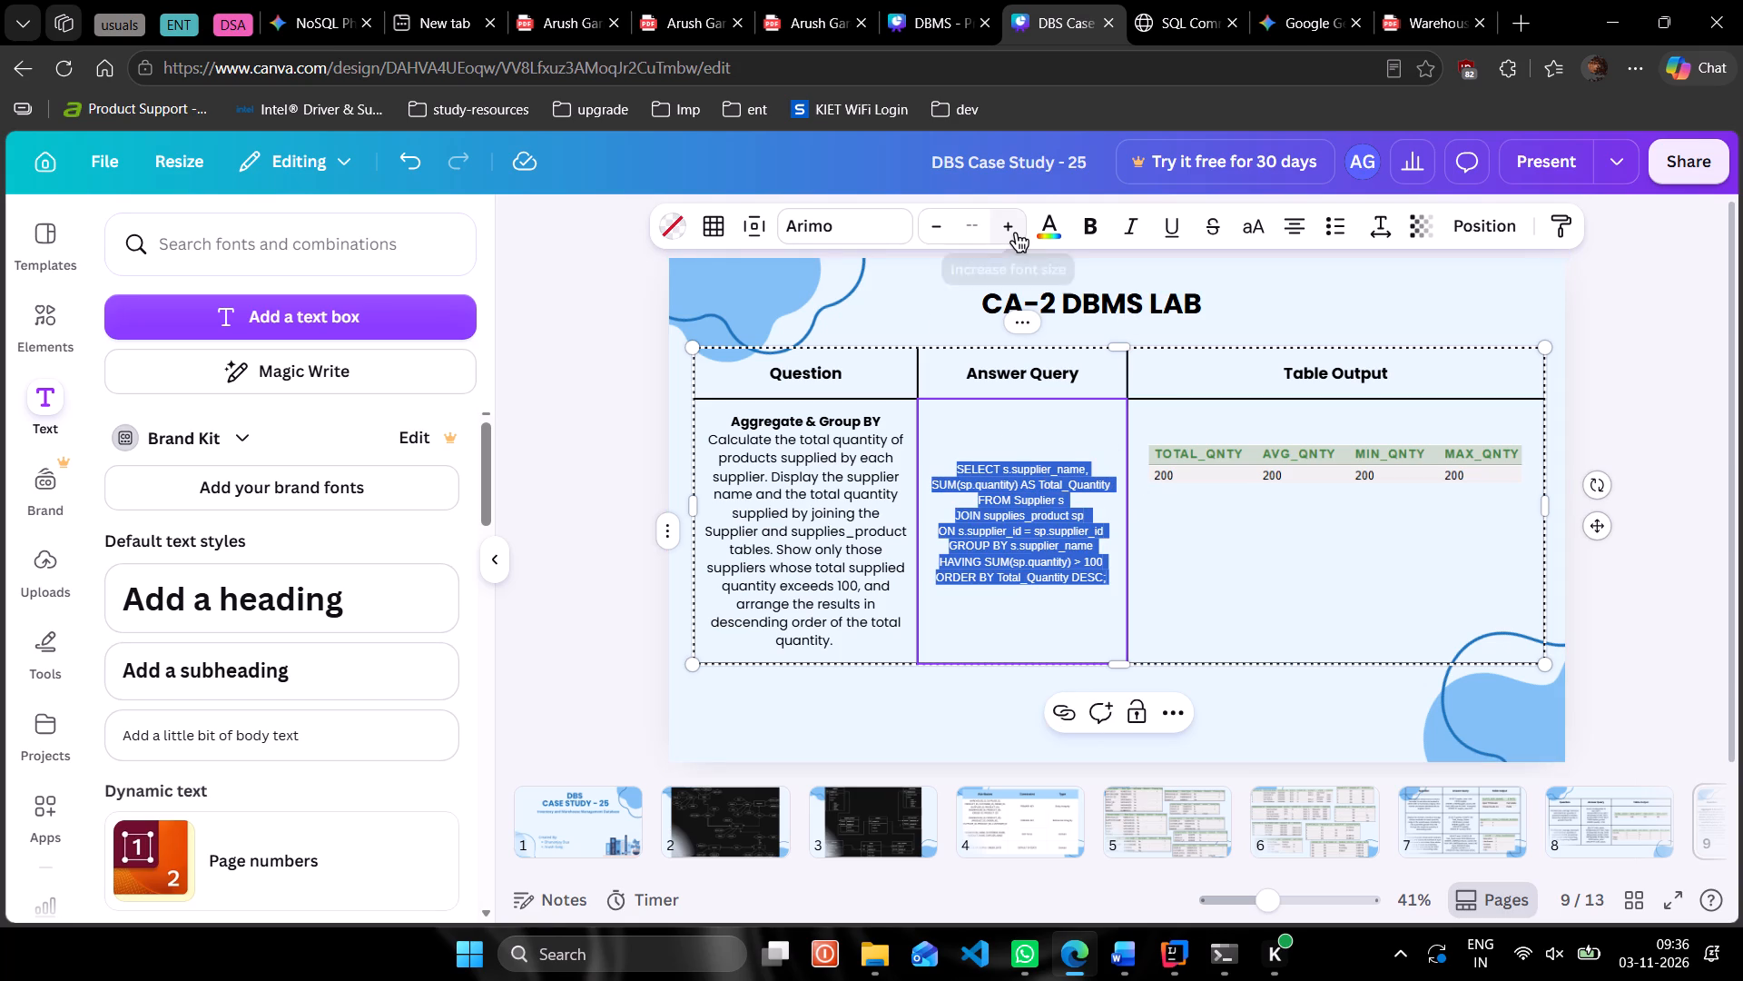
left_click(1016, 232)
triple_click(761, 485)
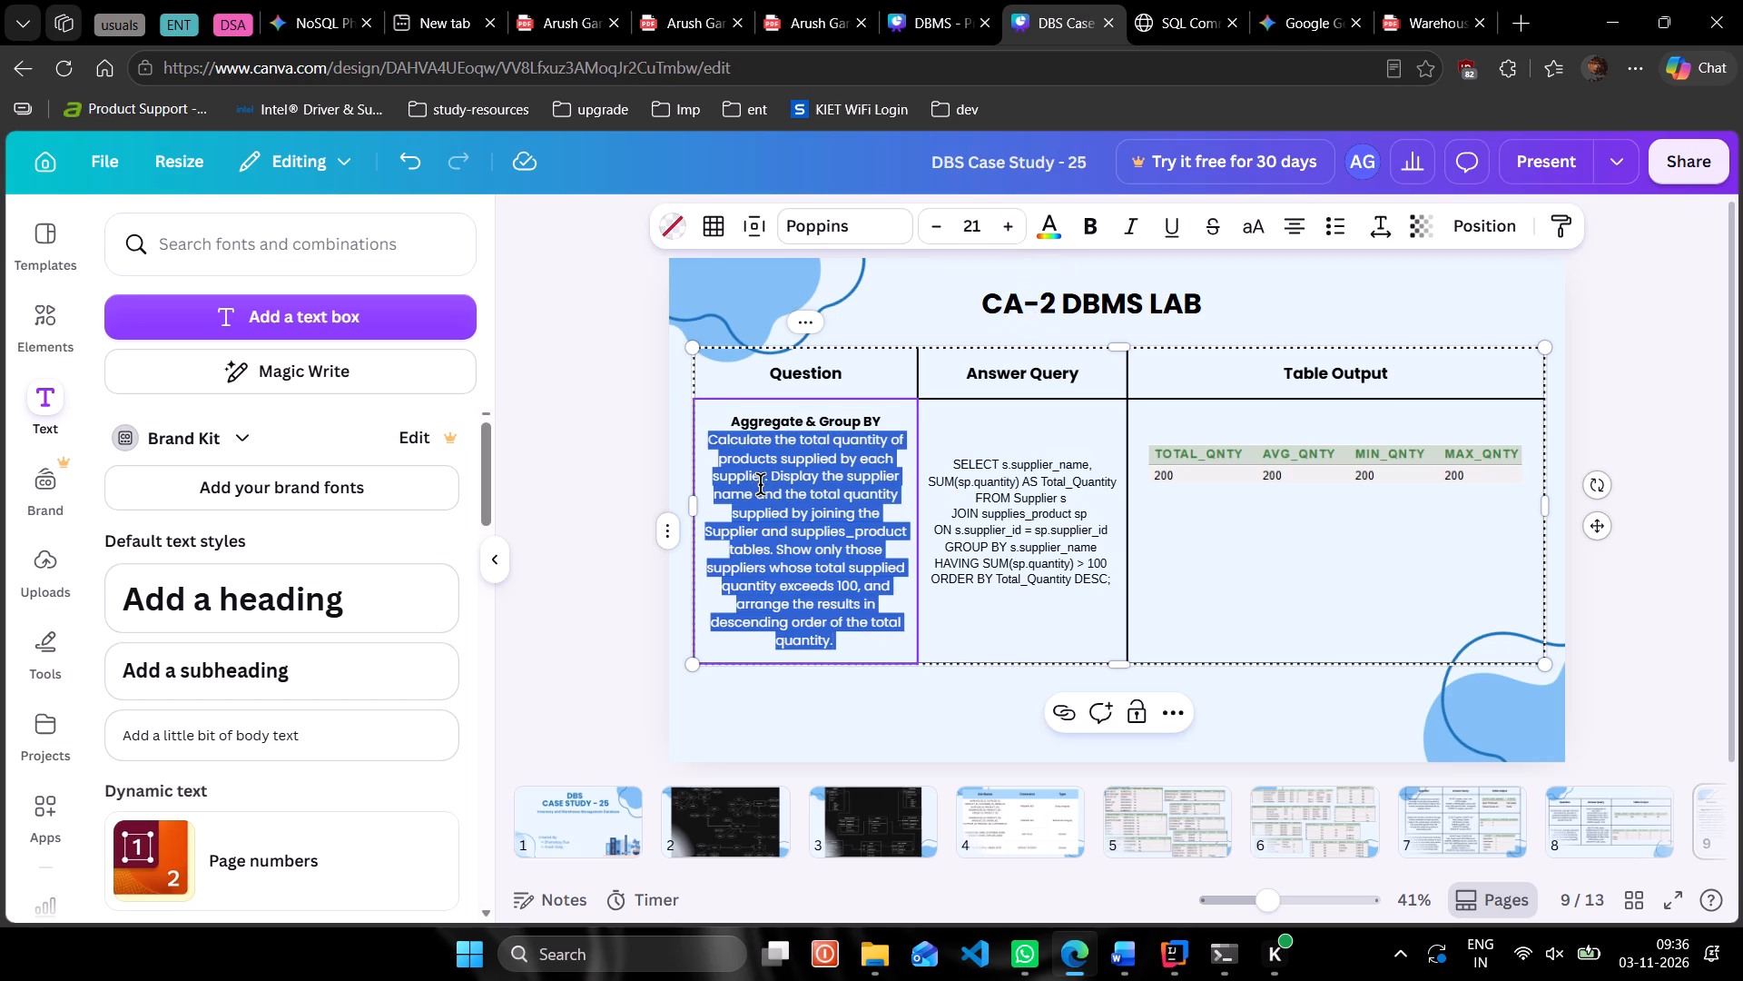
triple_click(1023, 570)
key("ctrl+a")
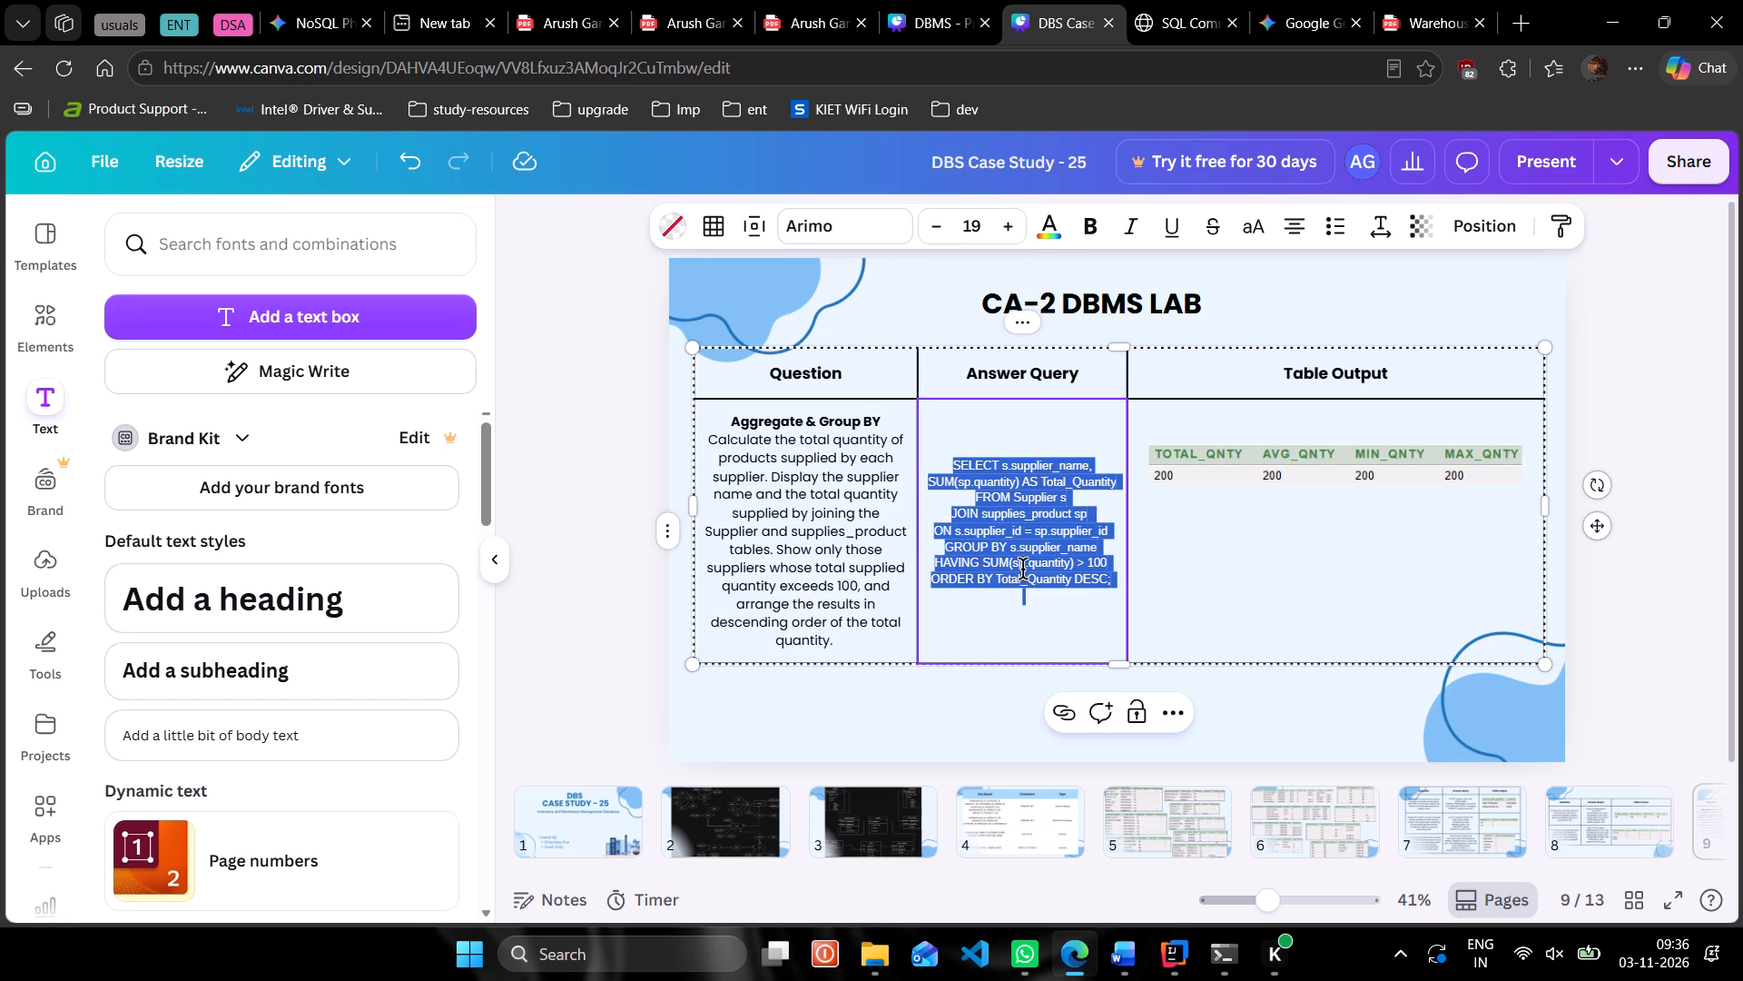
left_click(981, 244)
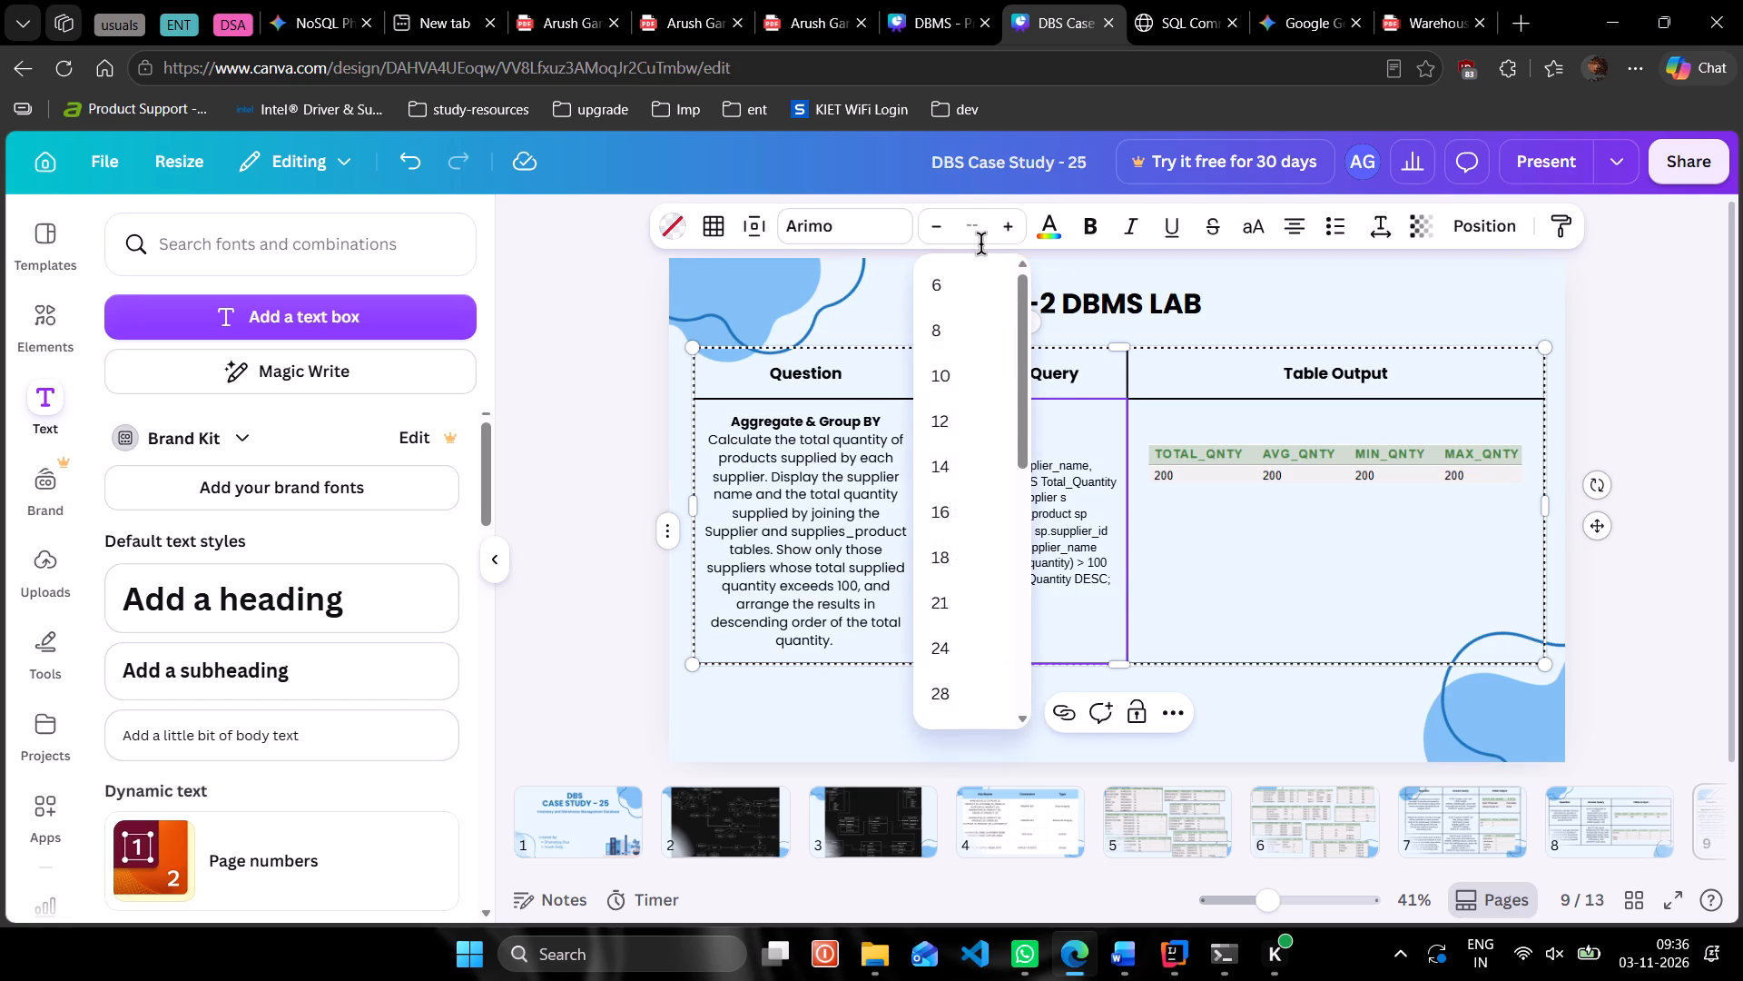
type("21")
key("Return")
left_click(1130, 410)
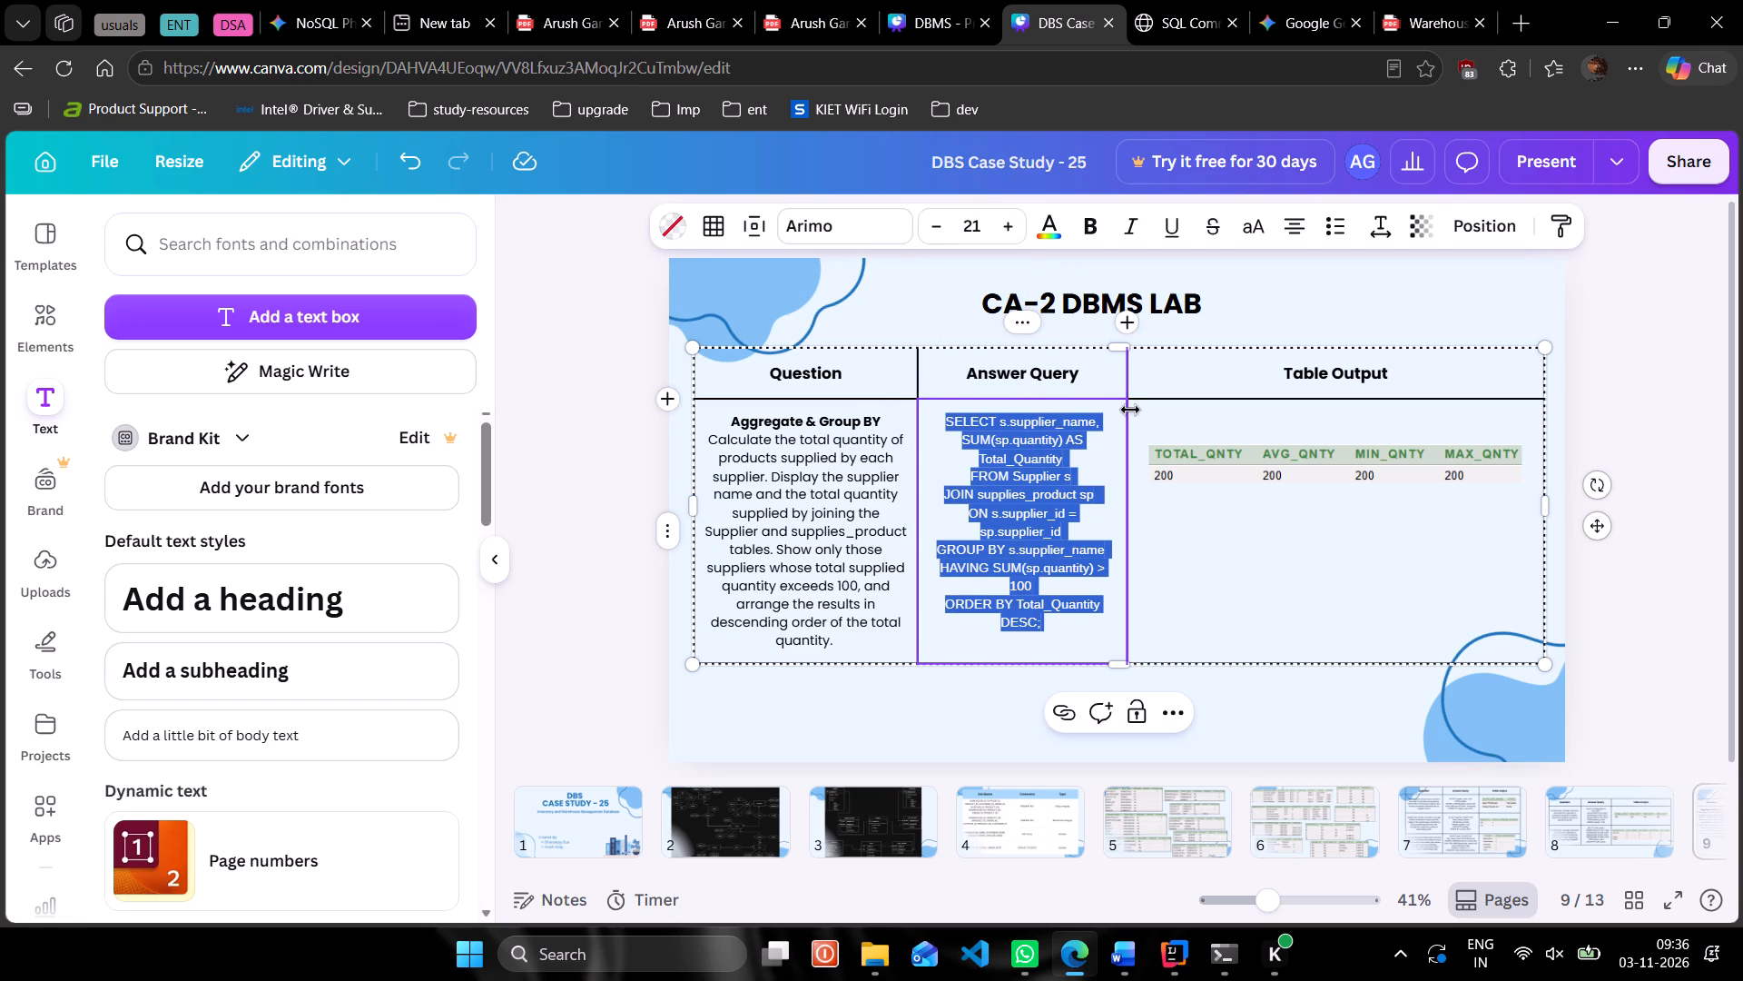
Tidy the answer query's line breaks by joining FROM Supplier s onto the Total_Quantity line.
left_click(1029, 492)
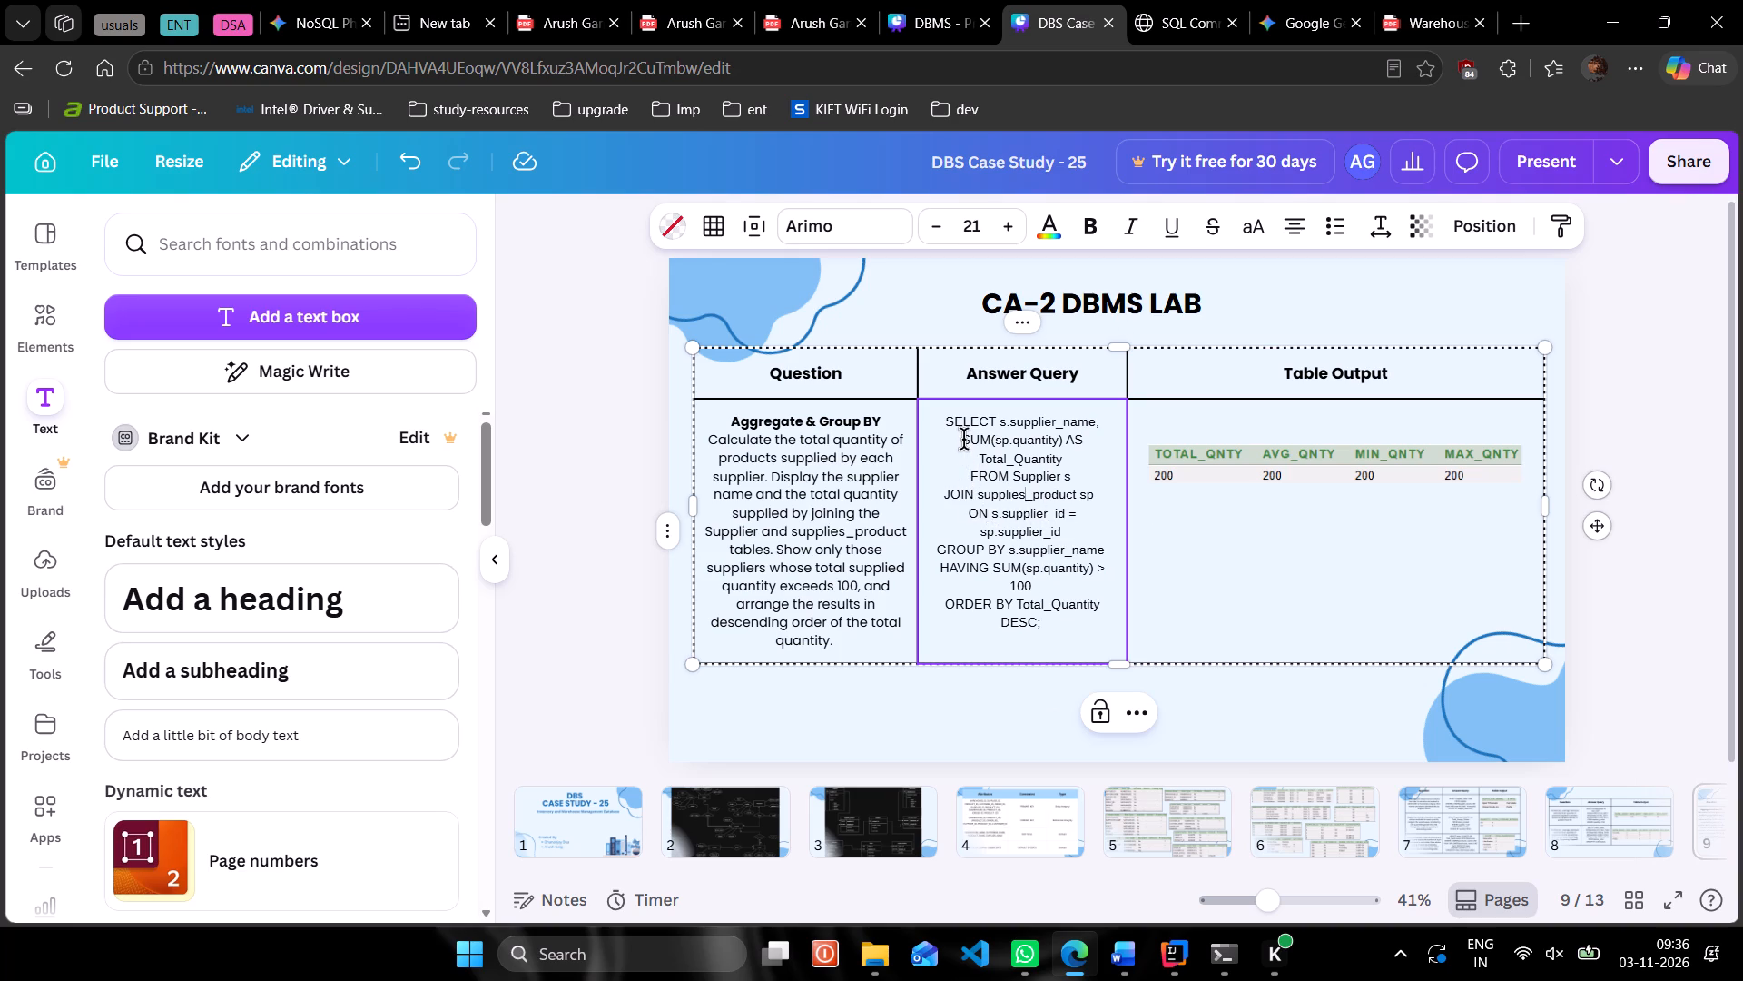
left_click(964, 440)
key("BackSpace")
key("space")
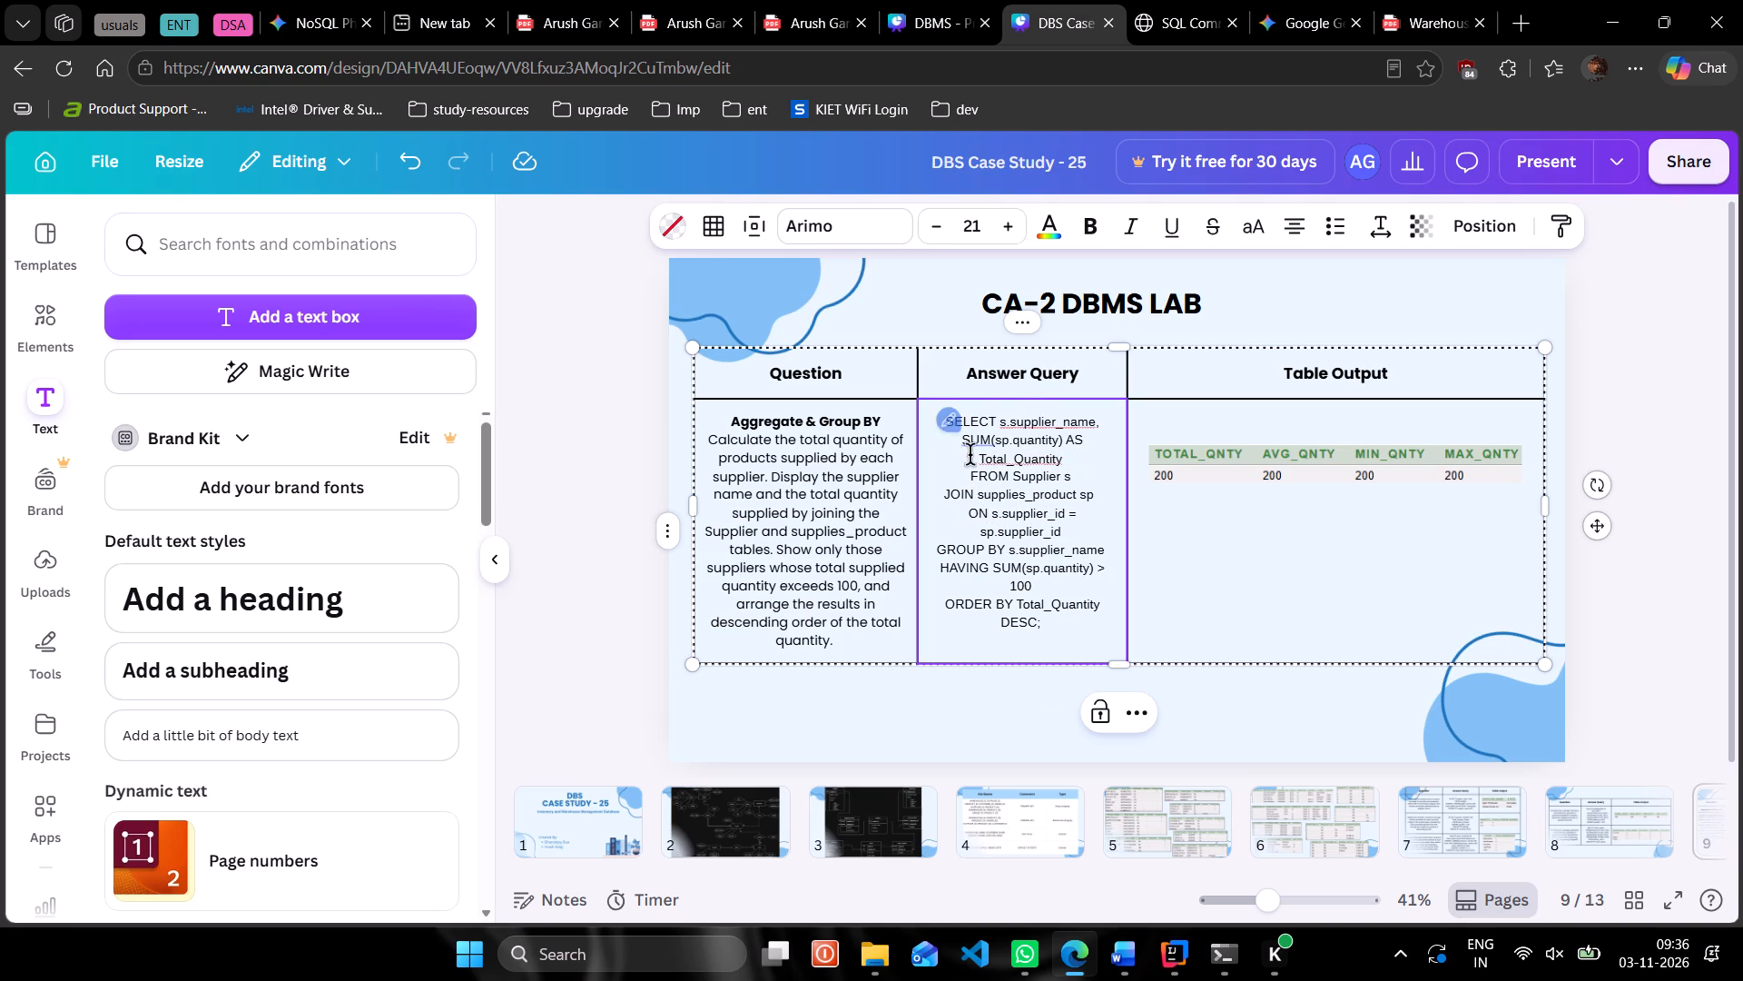
left_click(980, 452)
key("BackSpace")
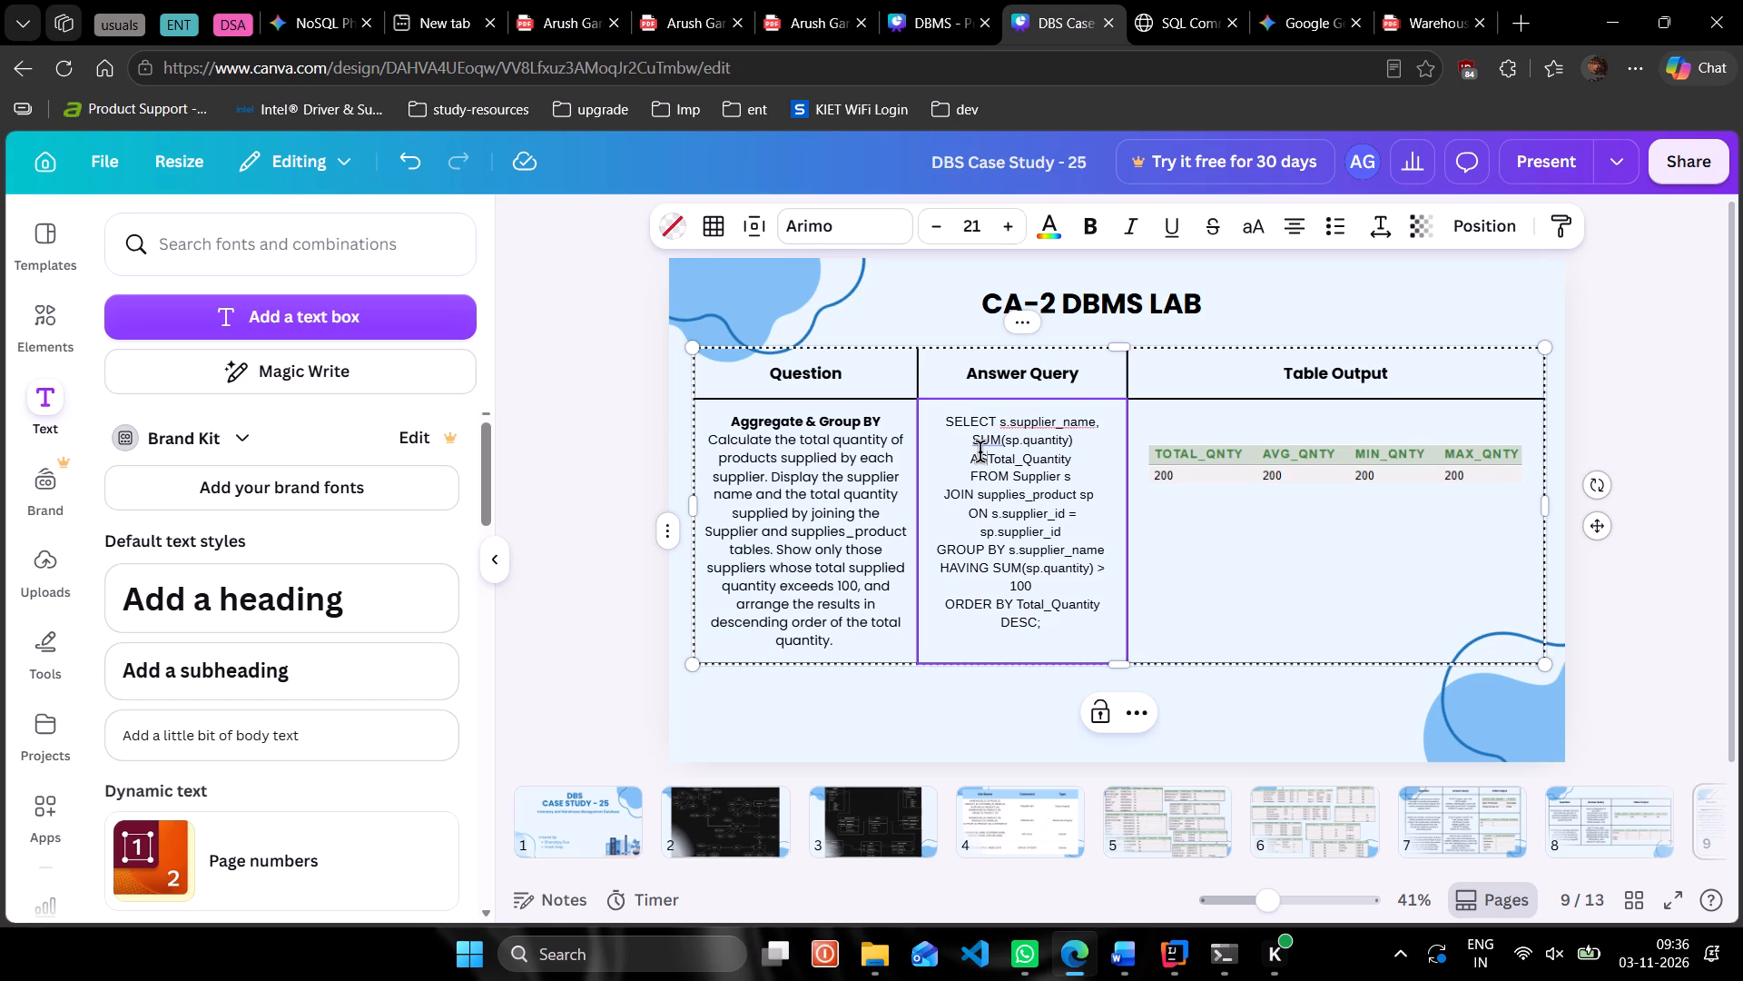
key("space")
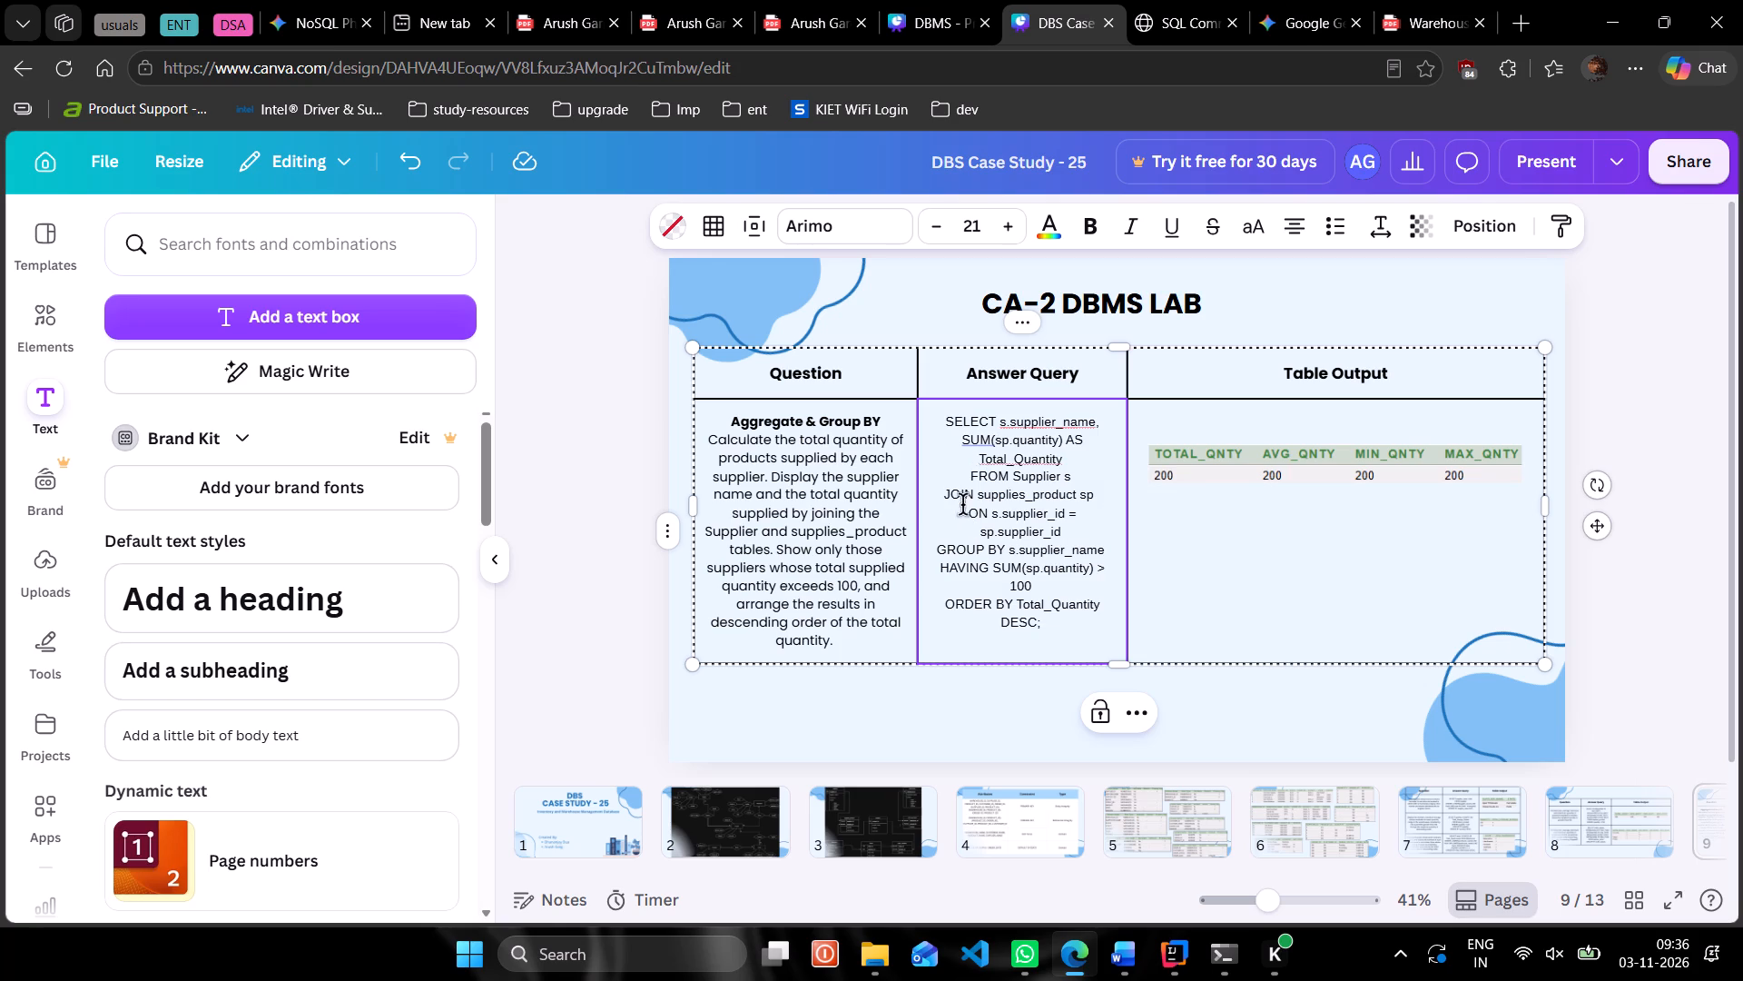
left_click(969, 475)
key("BackSpace")
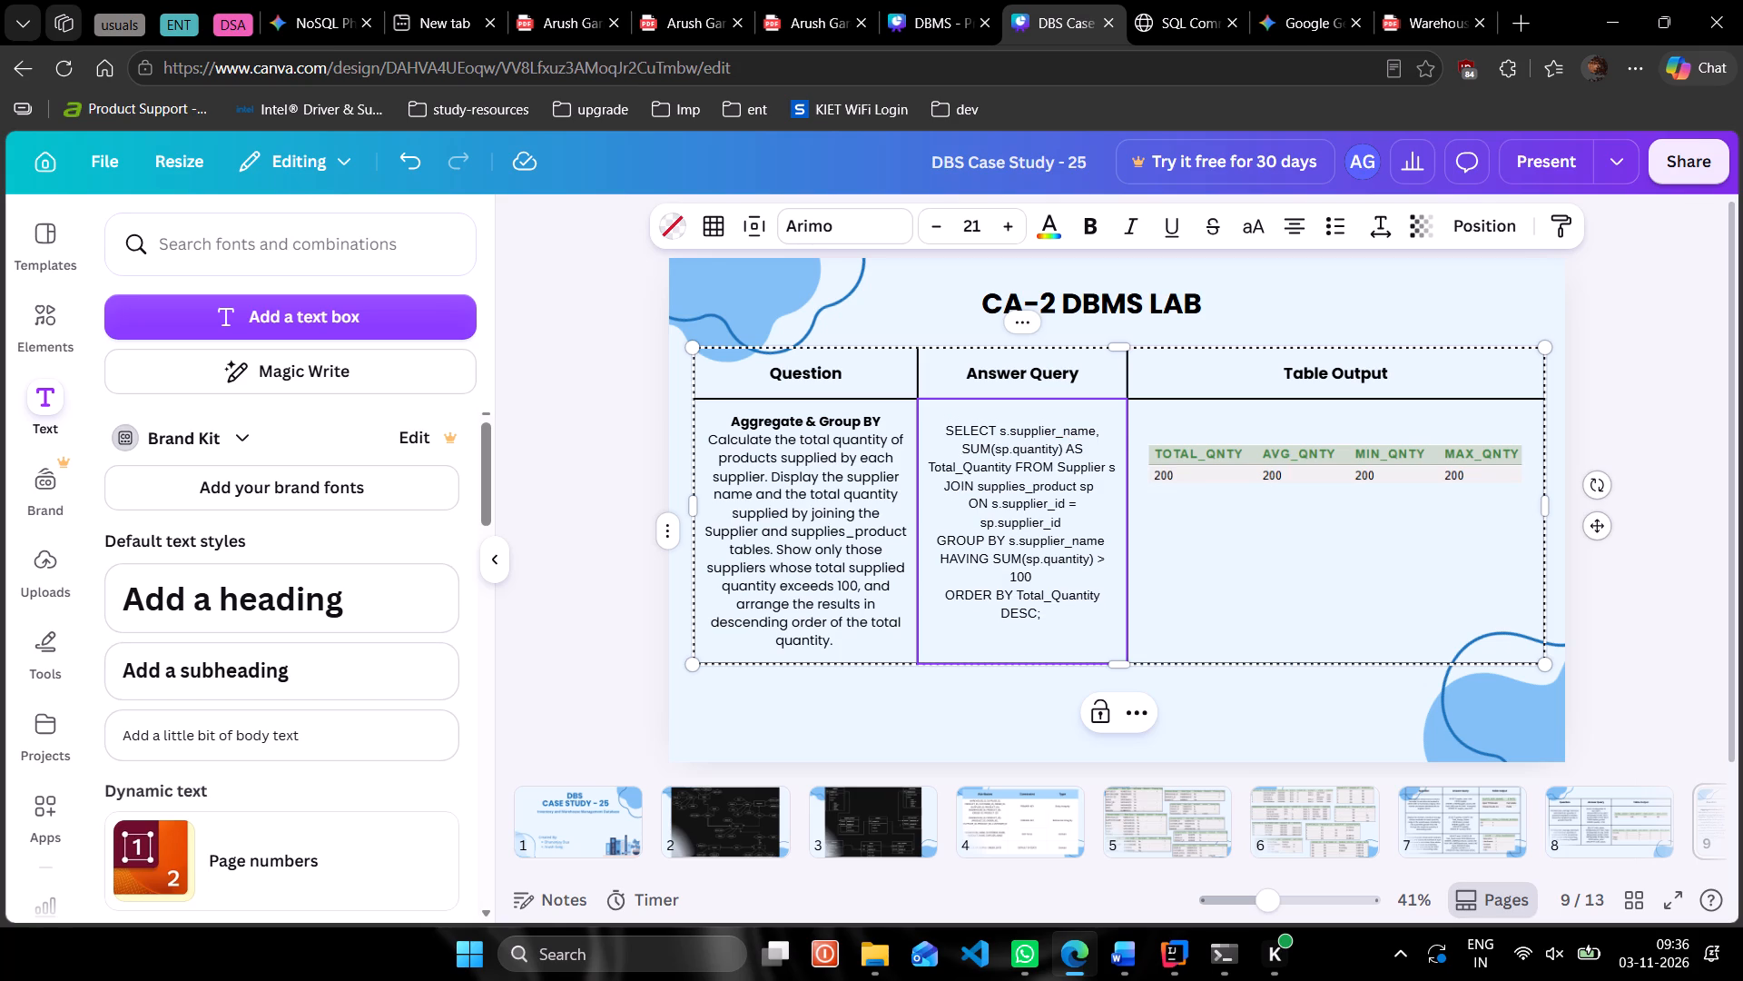
key("space")
key("BackSpace")
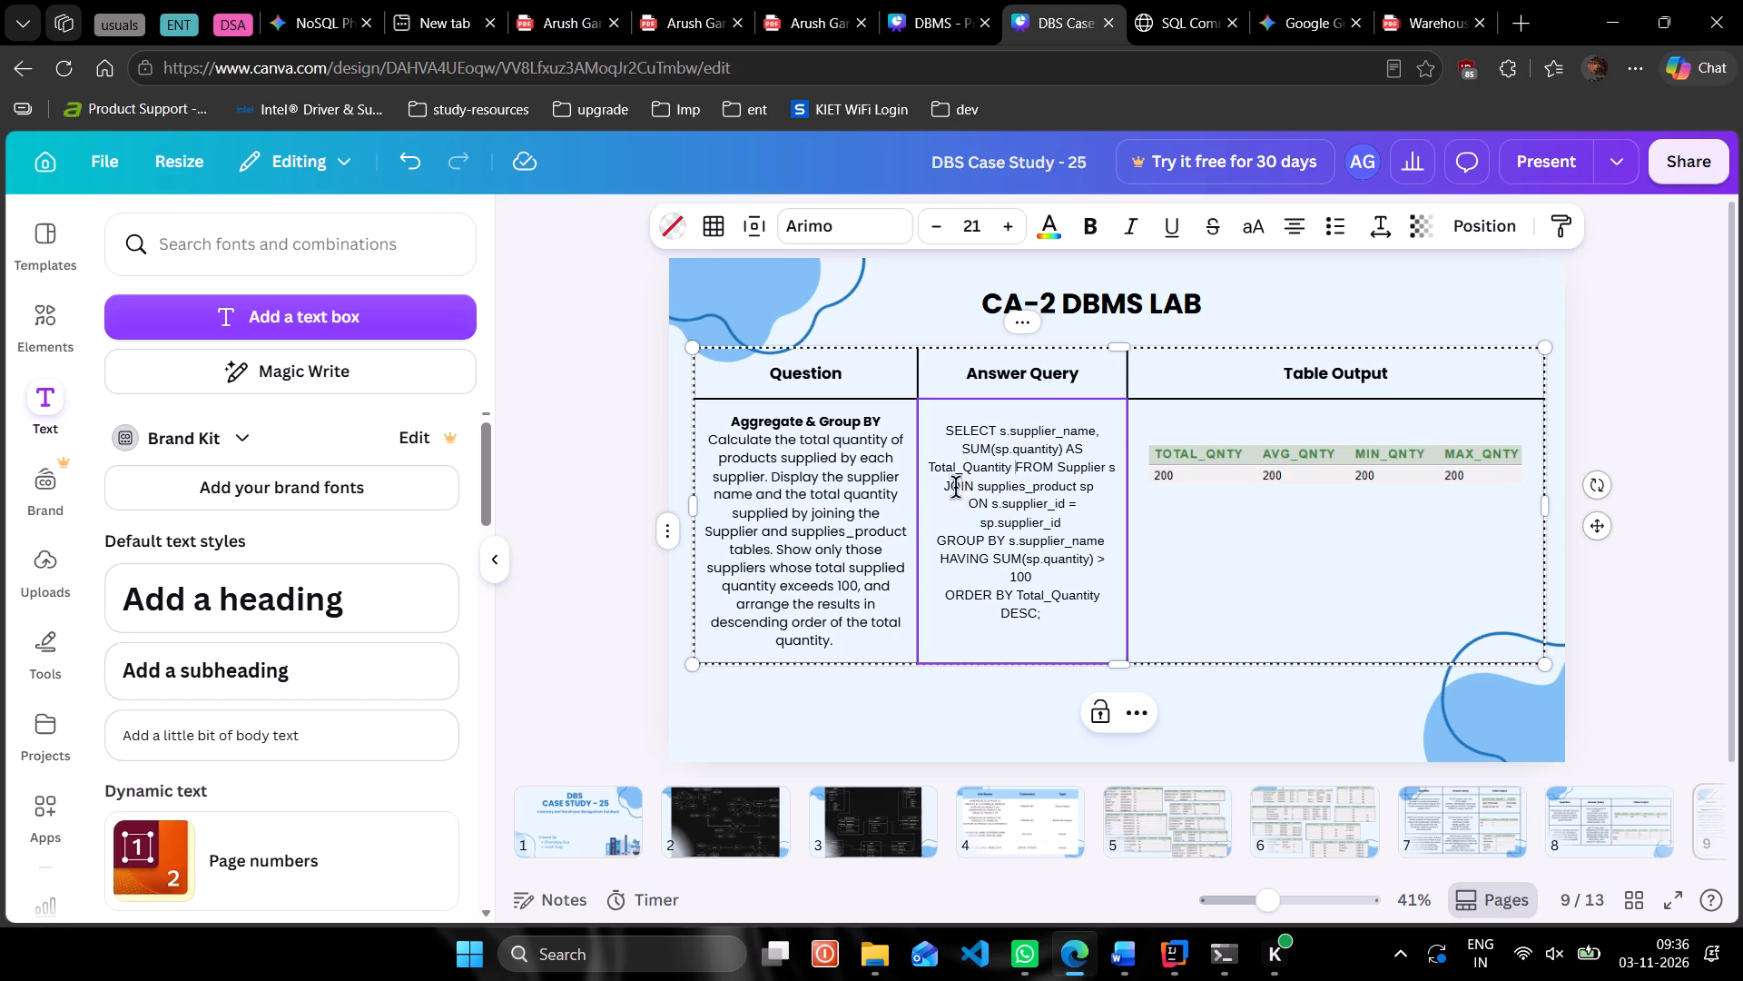
Join the ON clause onto the JOIN supplies_product sp line, leaving a single space between them.
left_click(944, 484)
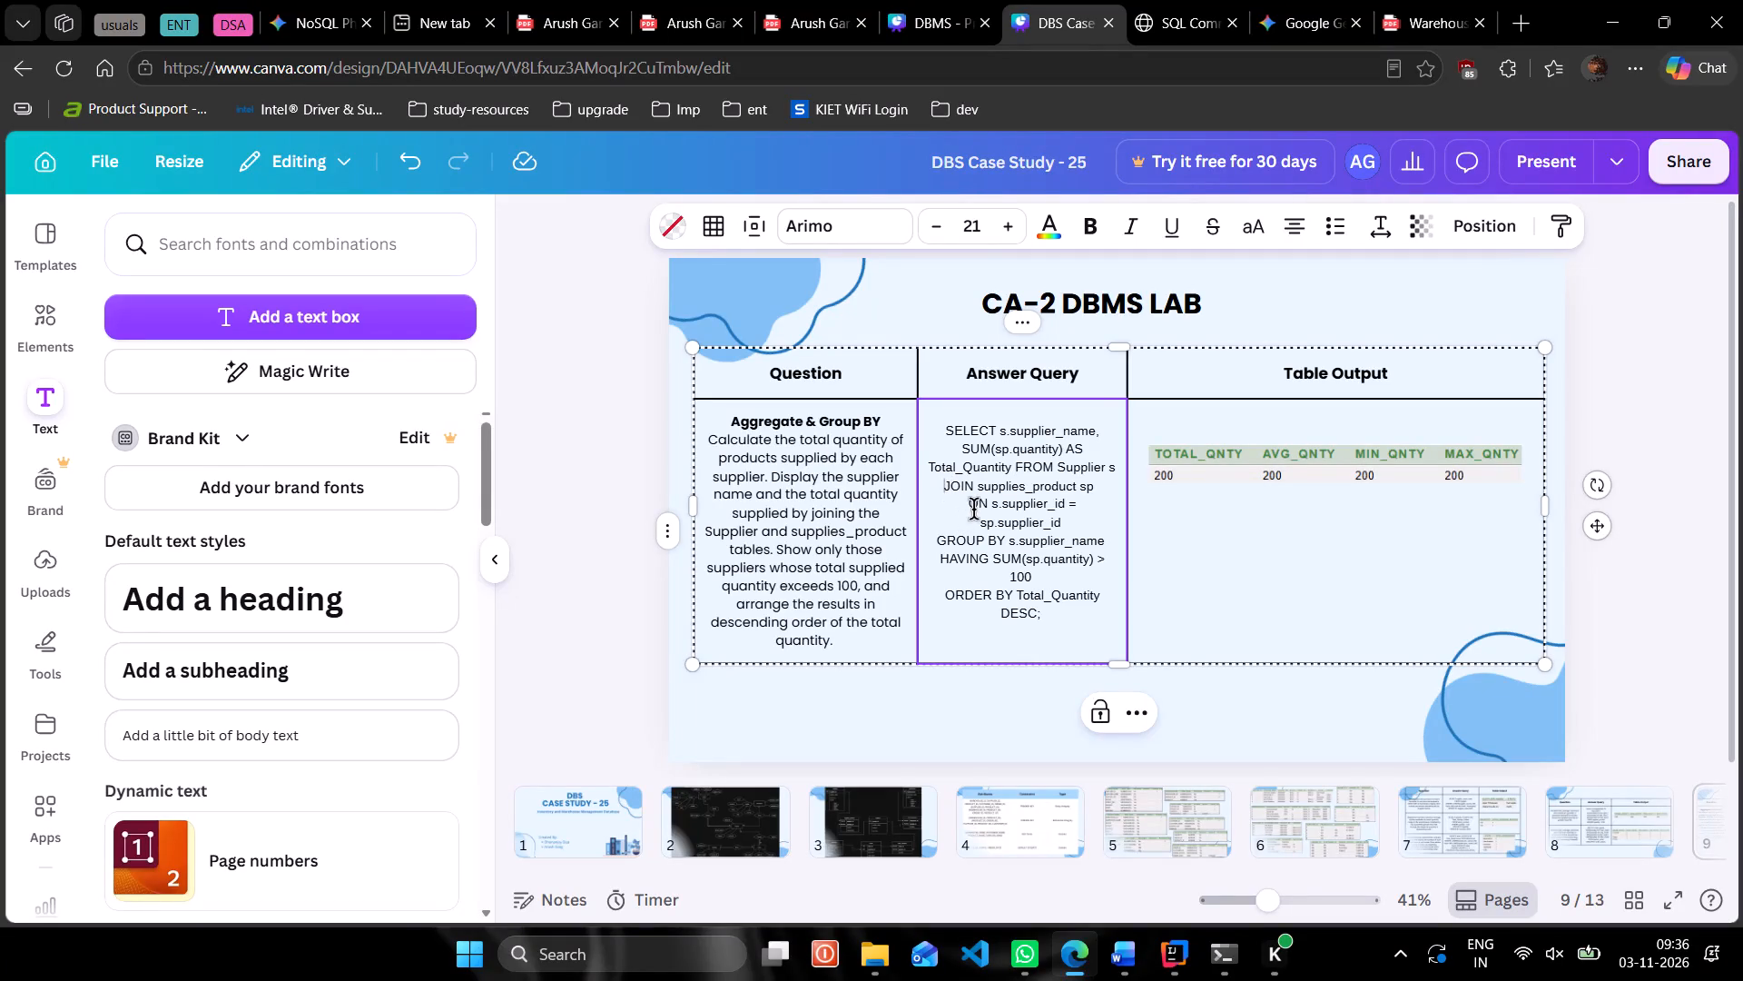
left_click(974, 510)
key("Left")
key("BackSpace")
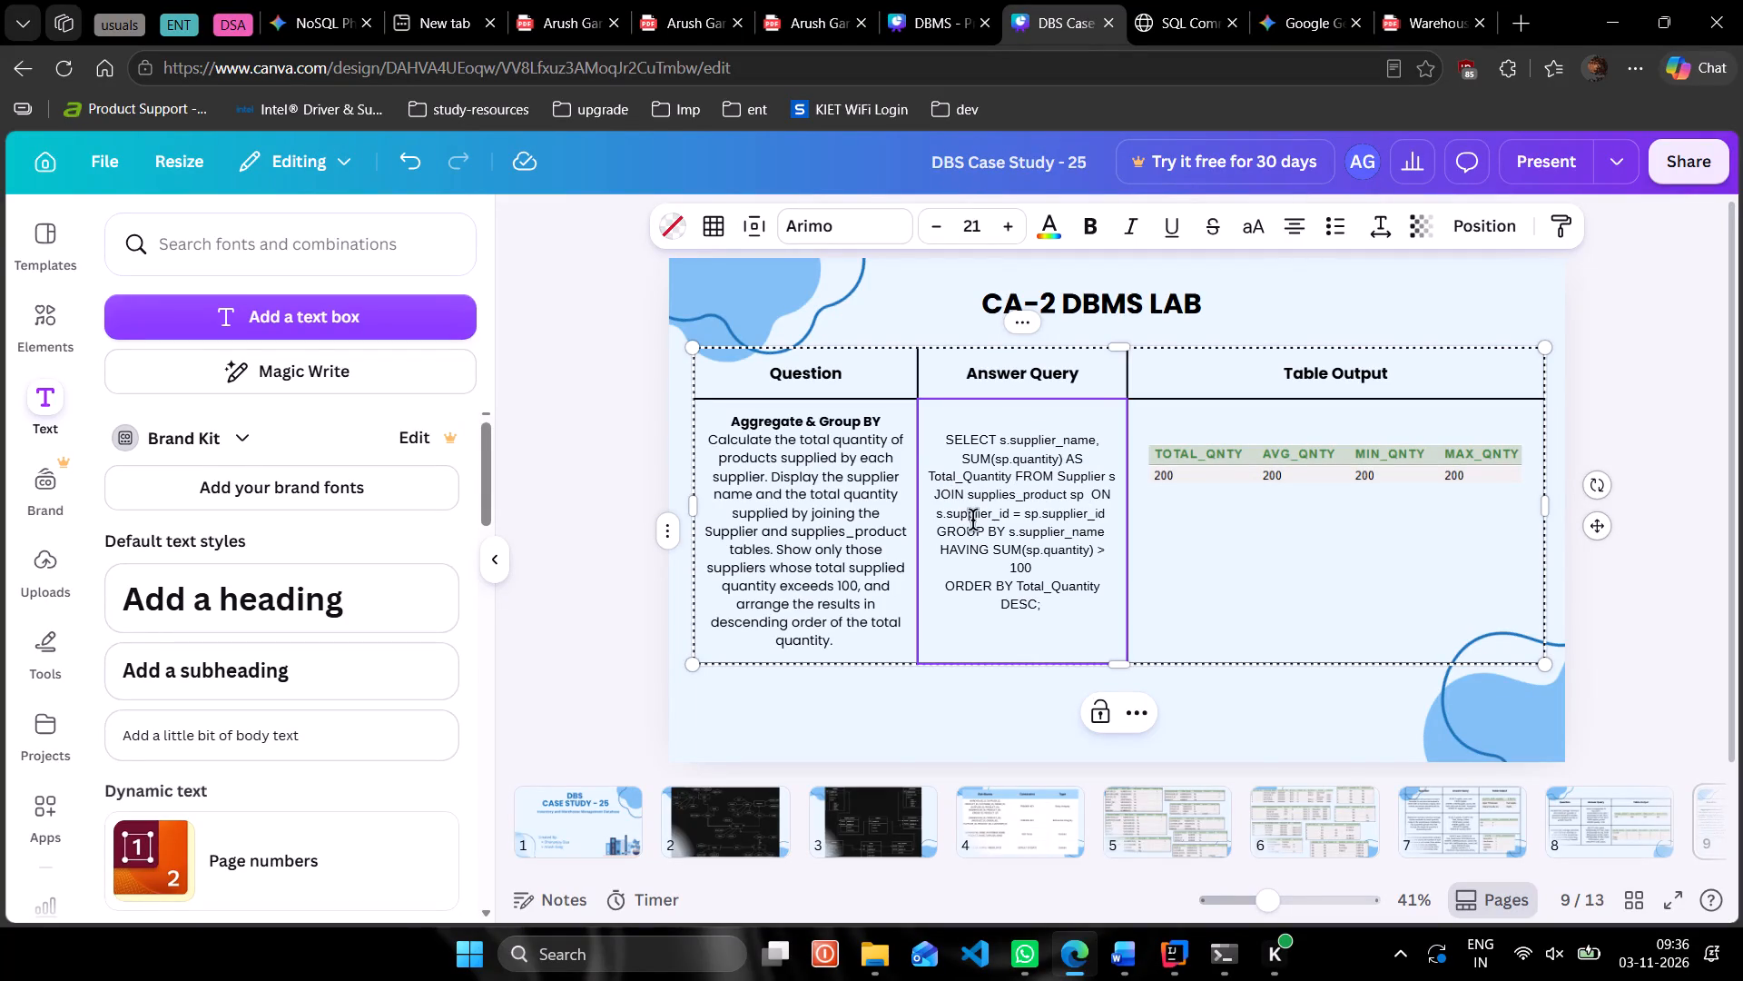
key("space")
key("BackSpace")
key("BackSpace")
key("BackSpace")
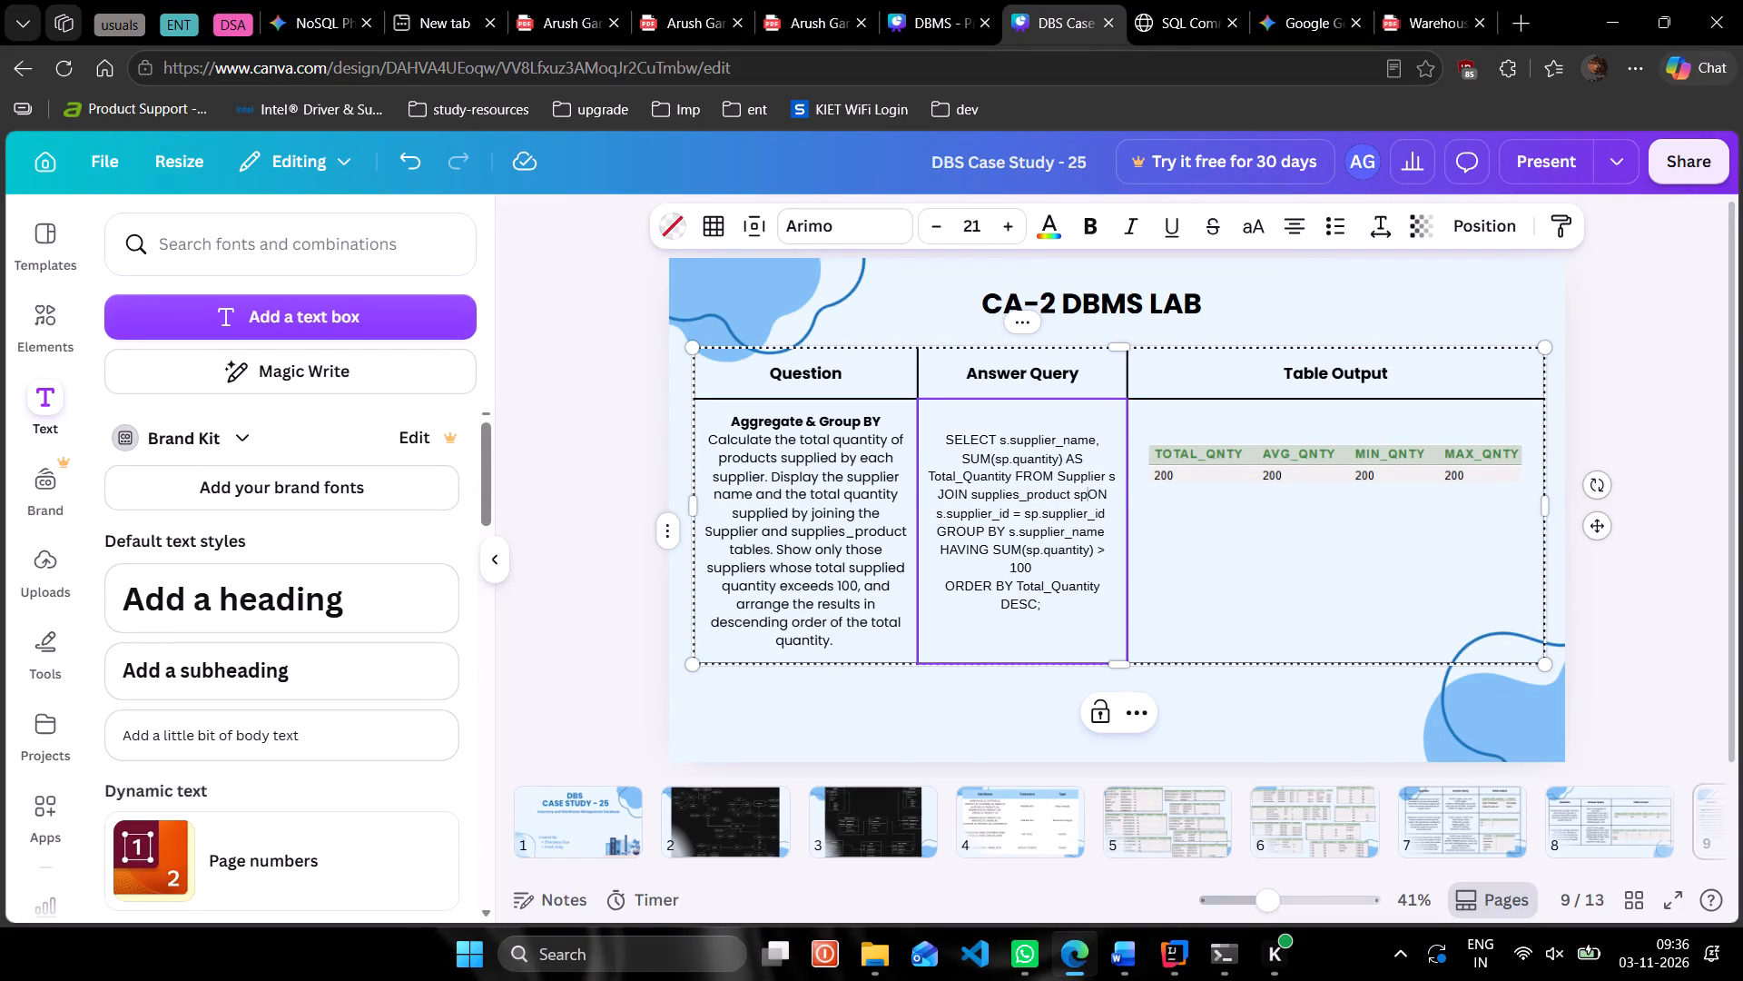
key("space")
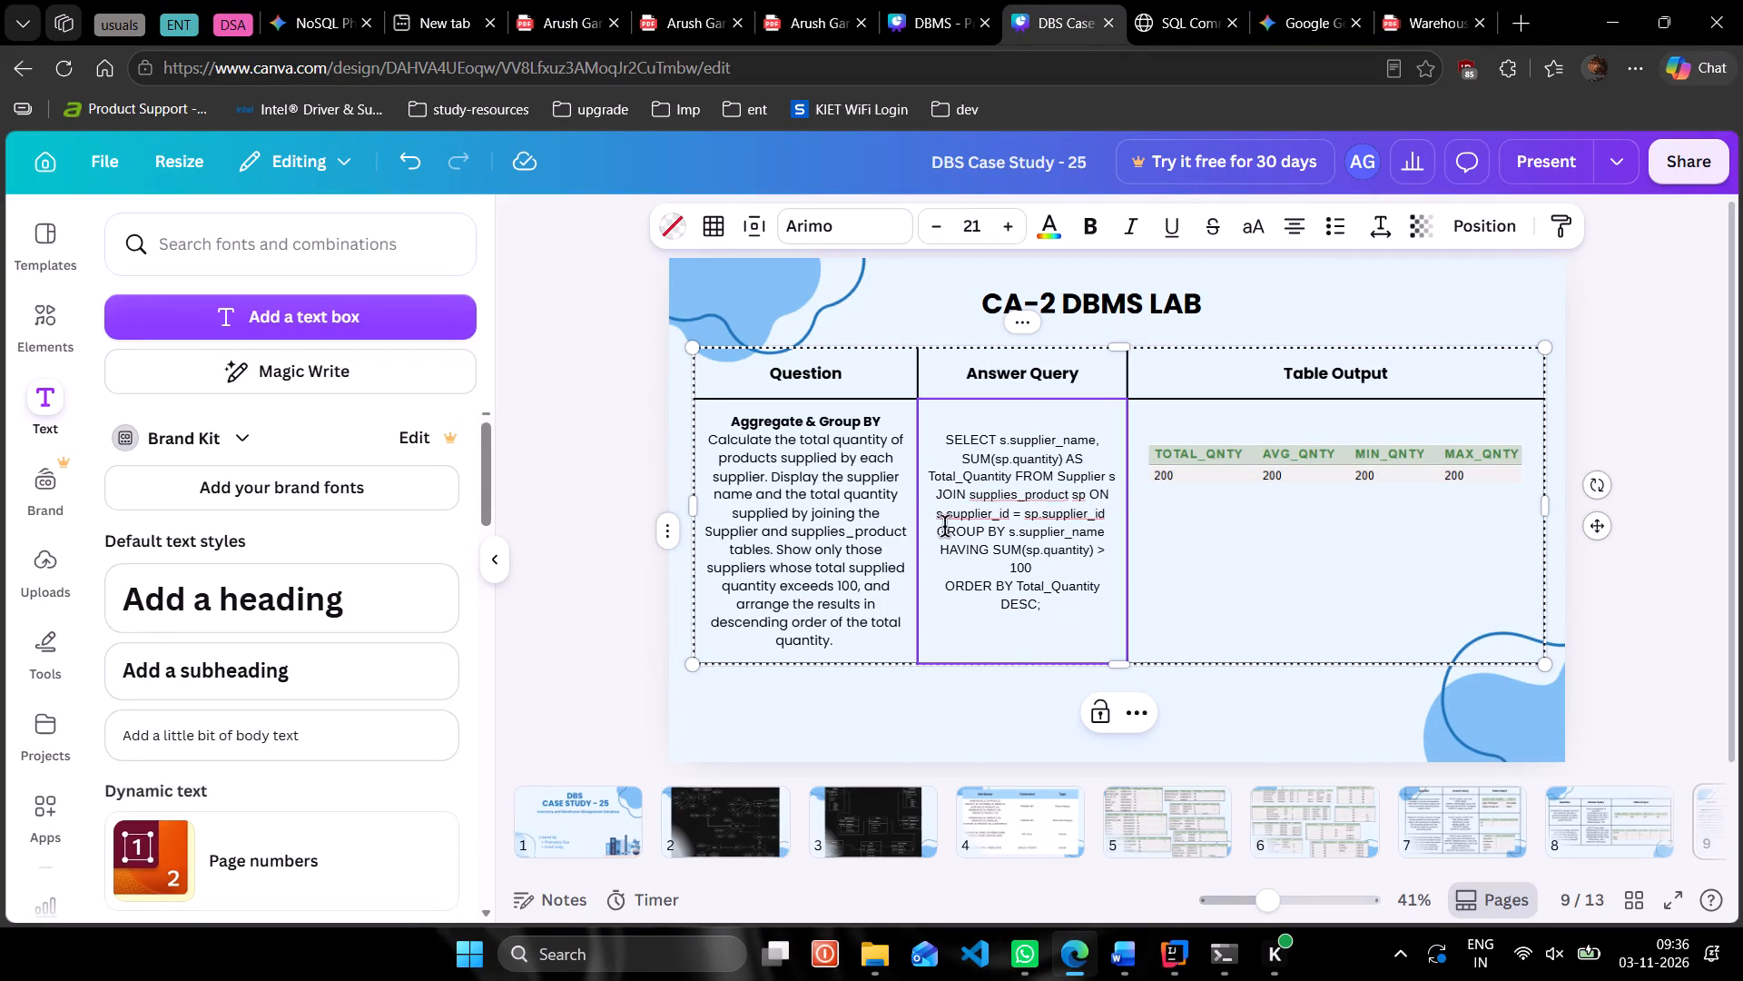
Remove the space before 100 in the HAVING condition so it reads >100.
left_click(1009, 567)
key("BackSpace")
key("space")
key("BackSpace")
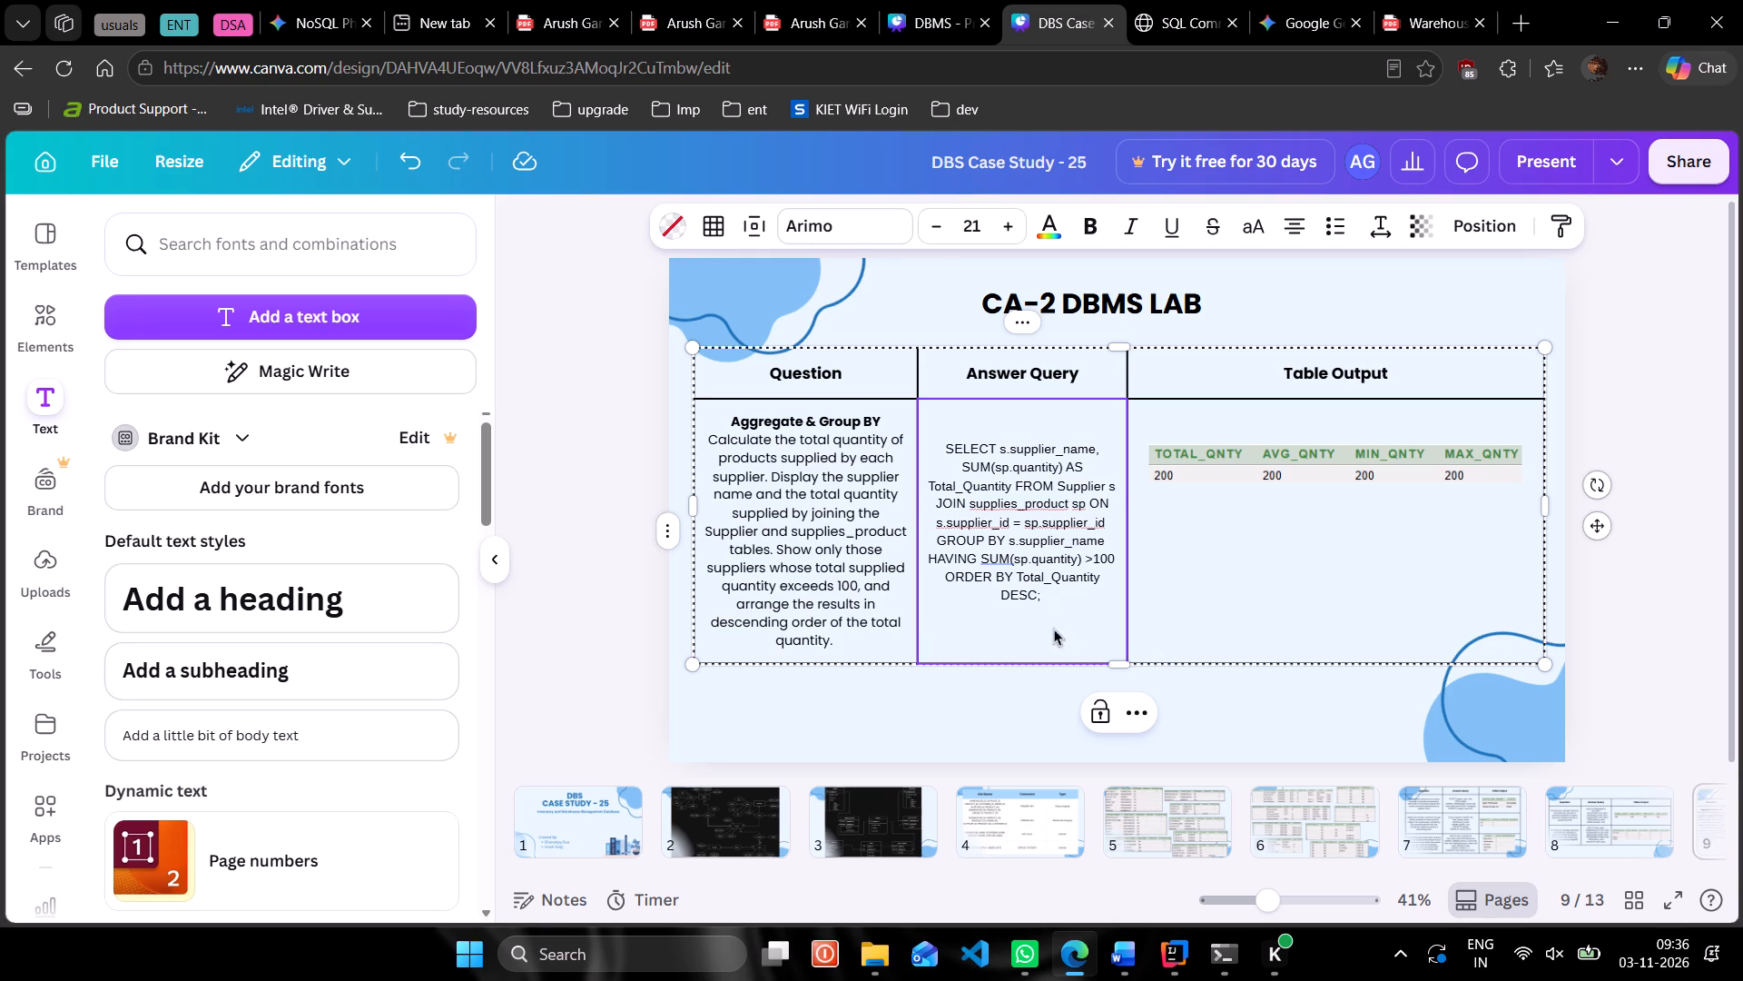
left_click(1012, 611)
Capture a screenshot of the supplier name and total quantity result table in Oracle's SQL Commands page.
left_click(899, 0)
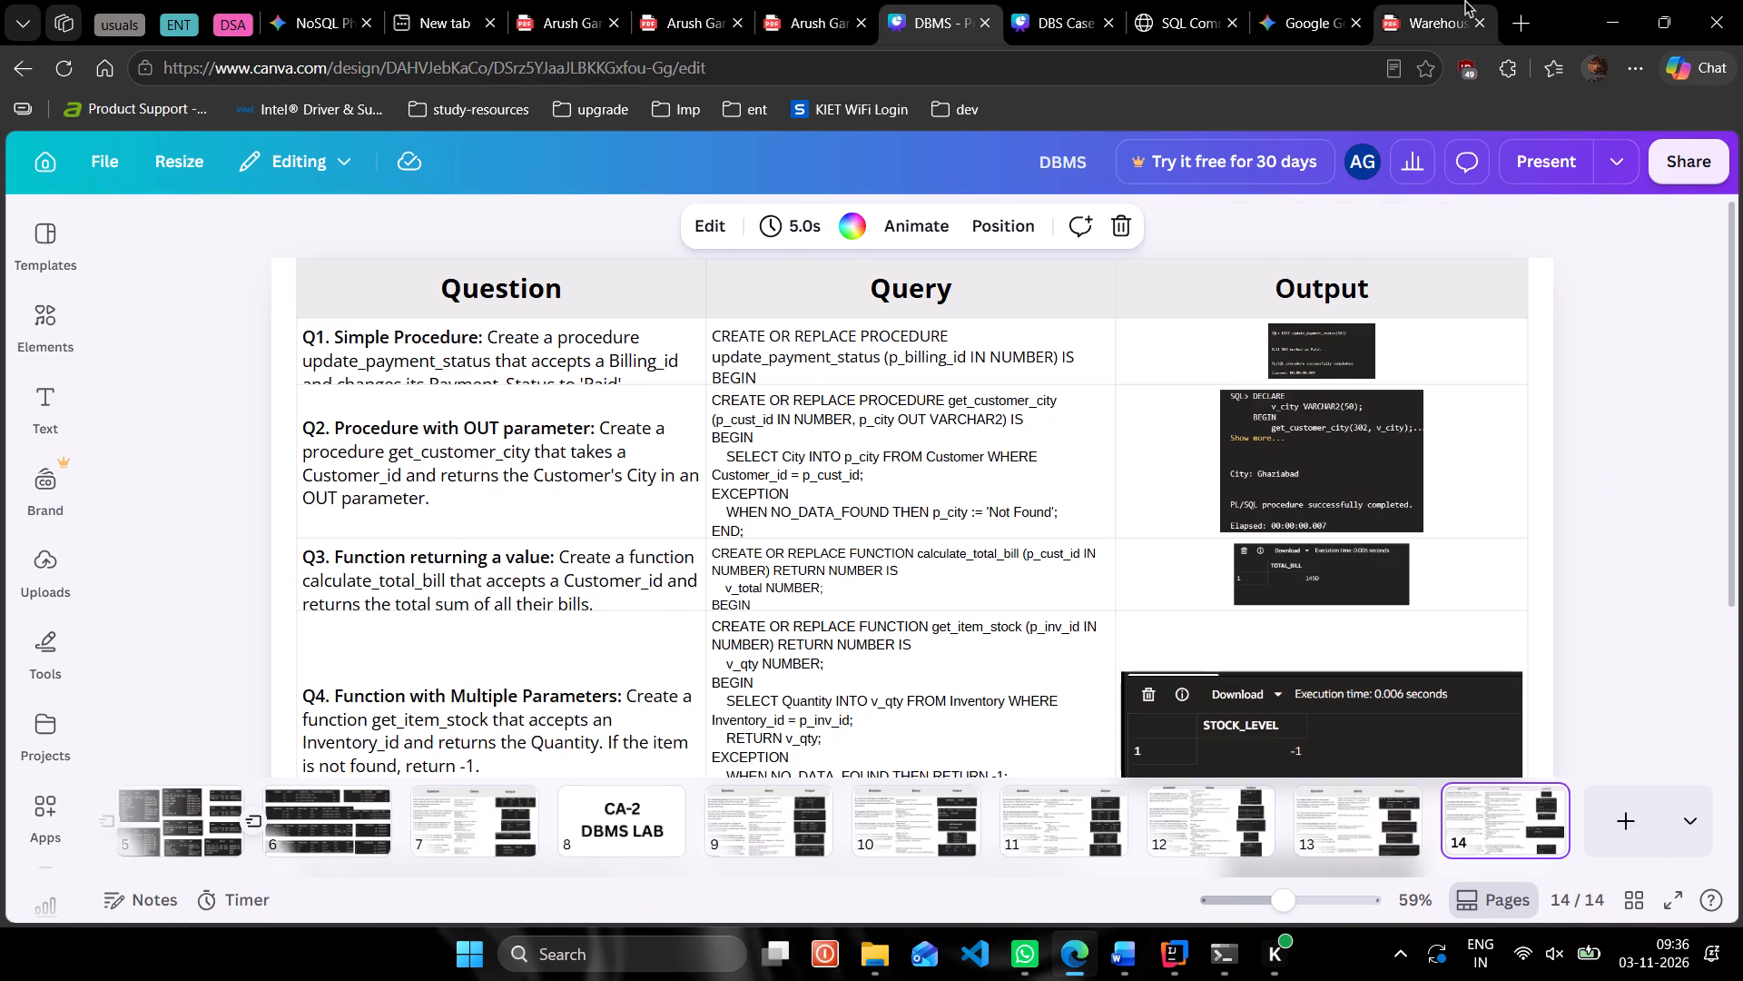
left_click(1465, 0)
left_click(1226, 0)
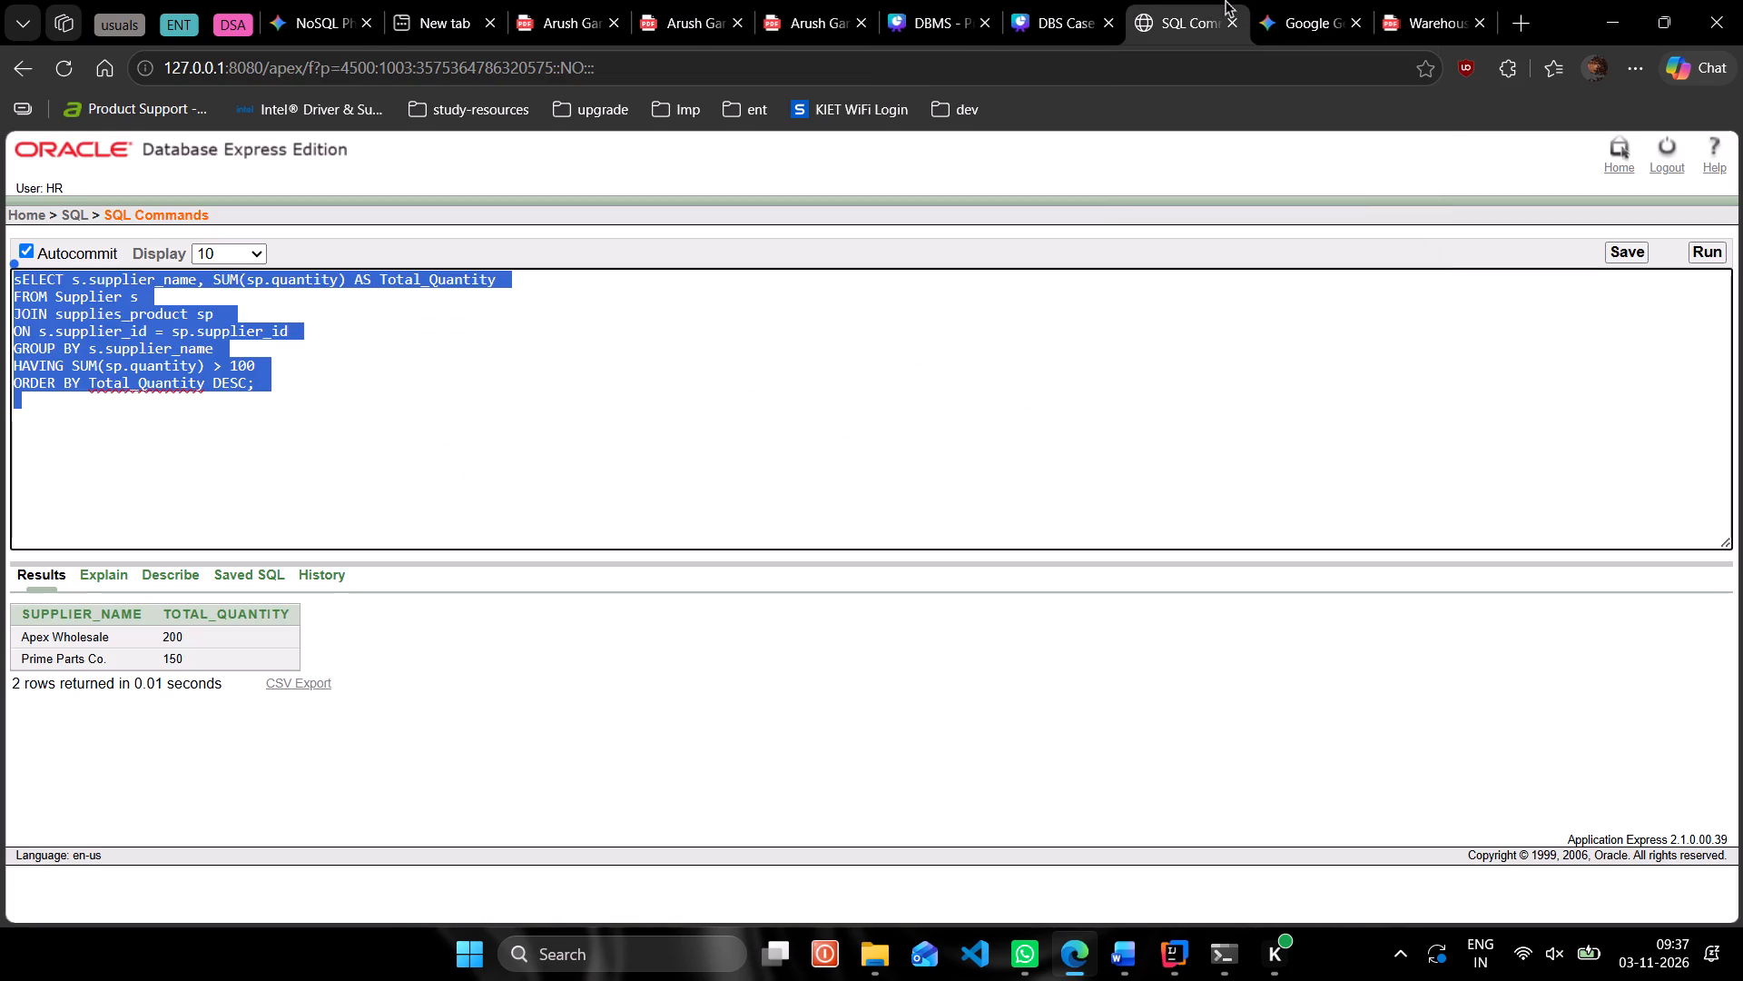
left_click(999, 369)
key("shift+super+s")
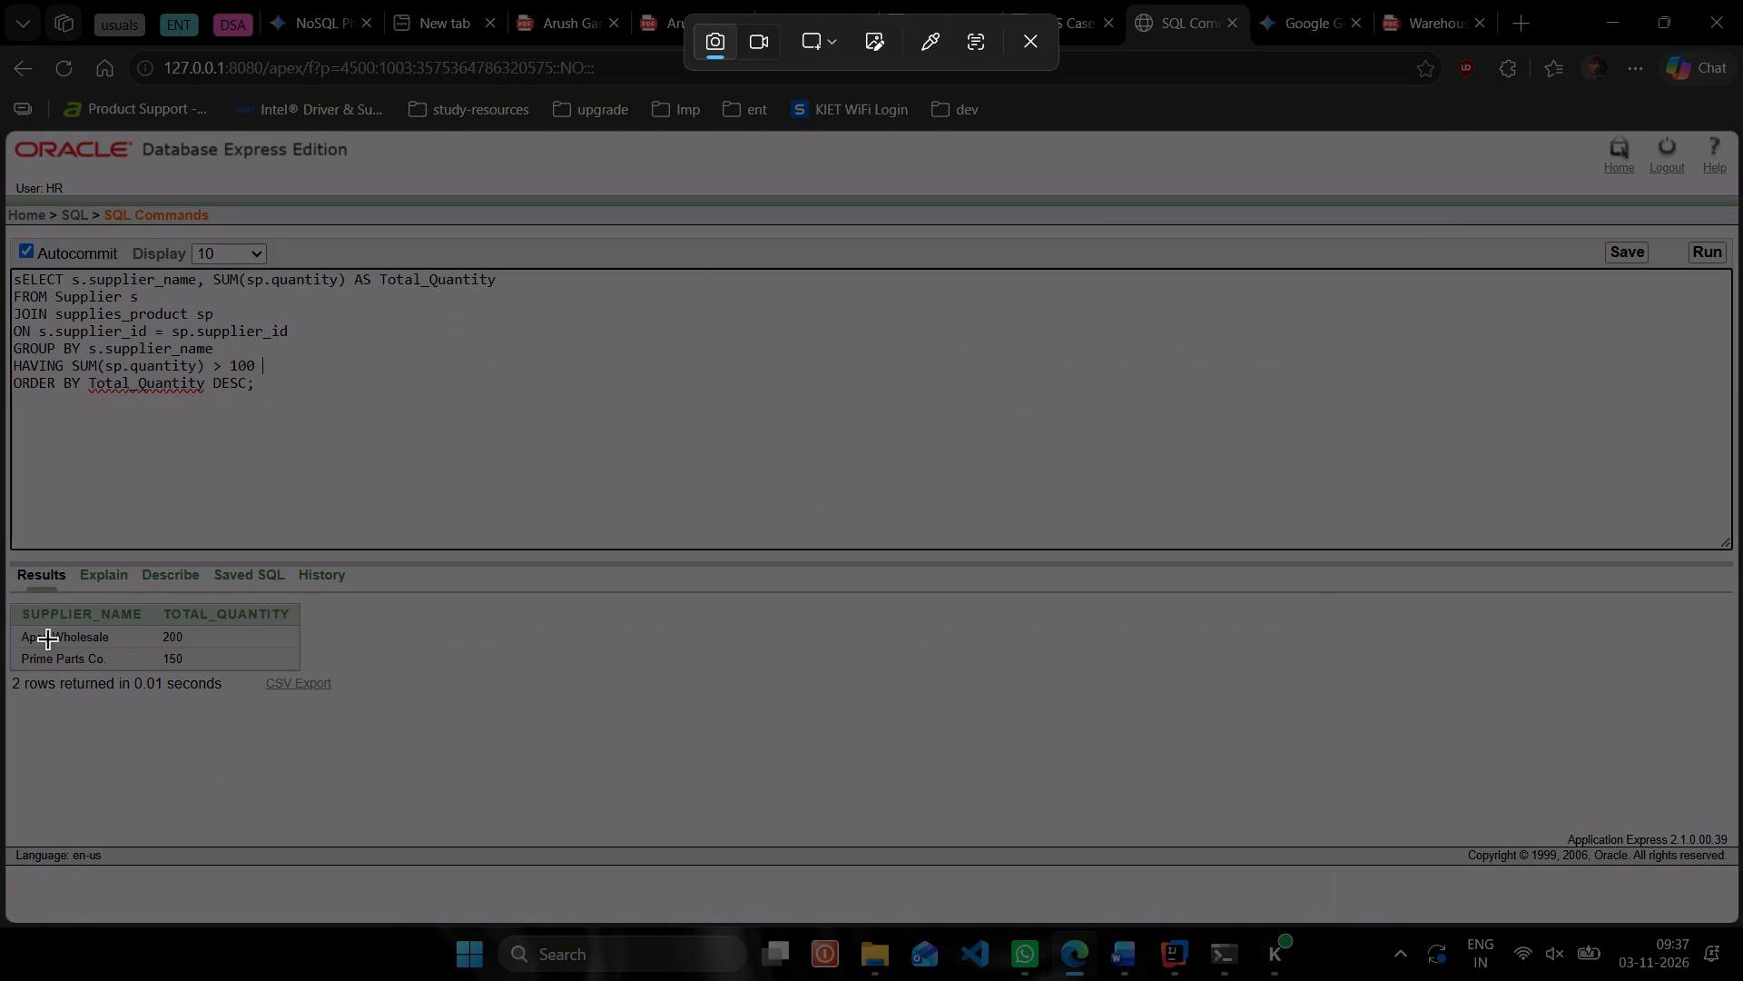
left_click_drag(8, 599, 298, 662)
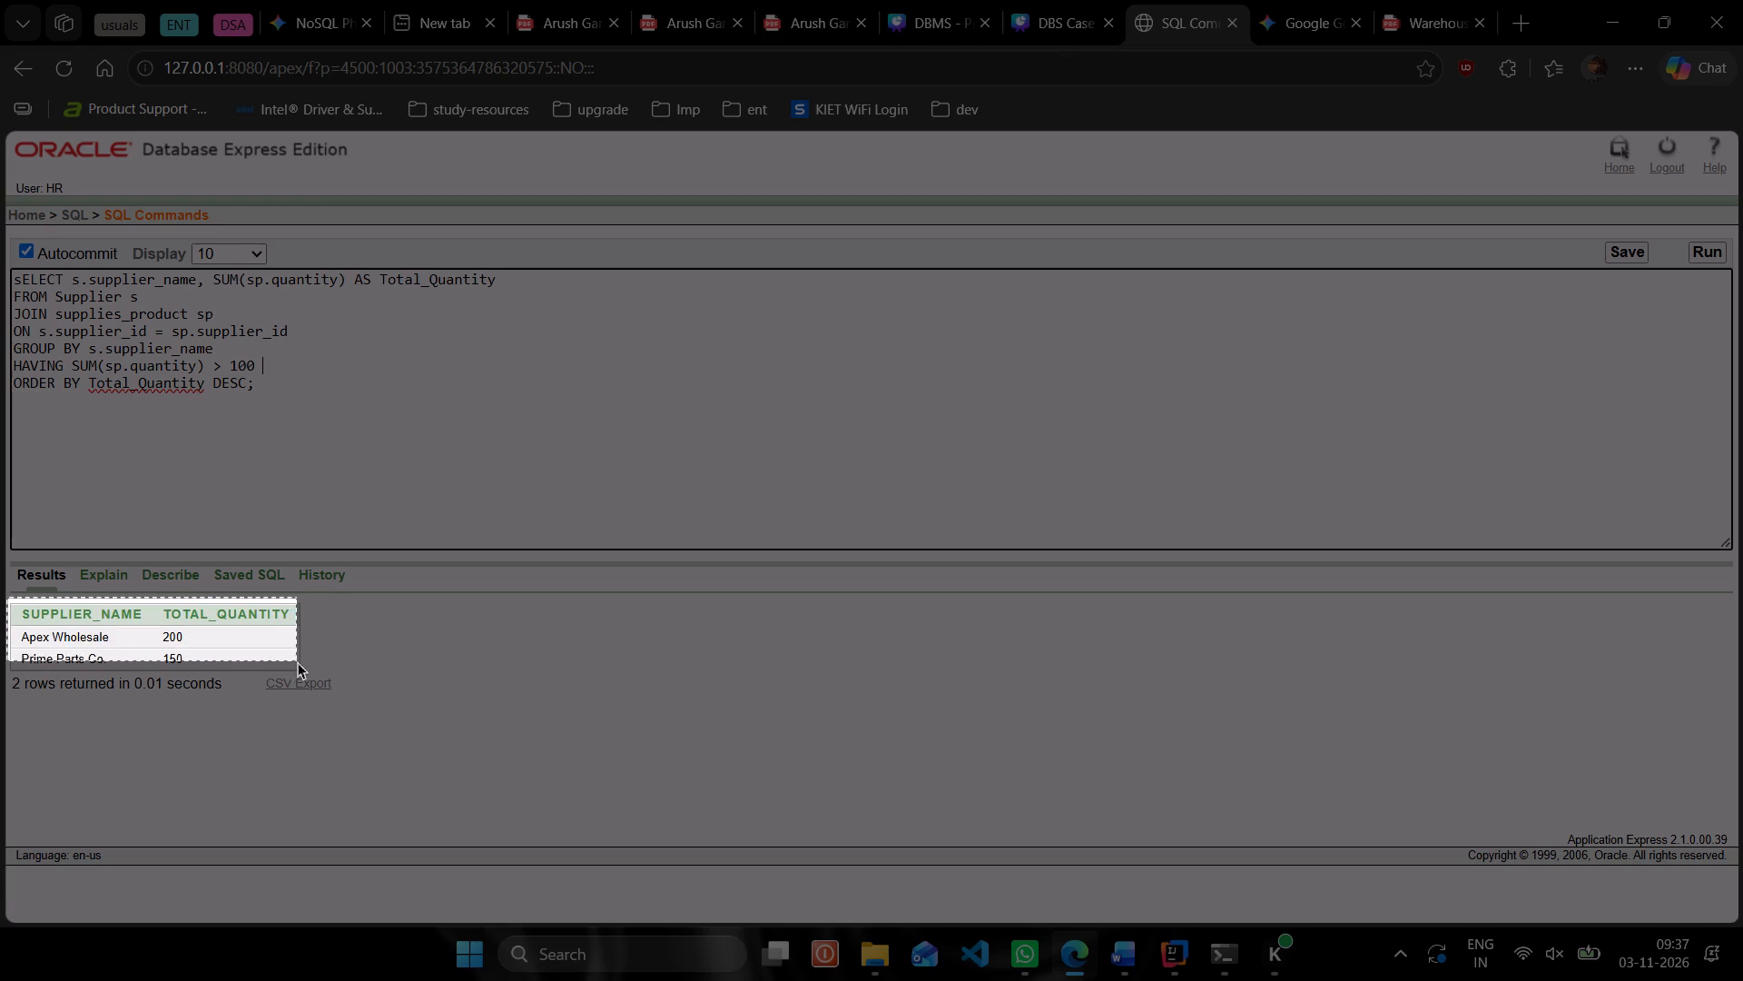
left_click_drag(298, 662, 294, 671)
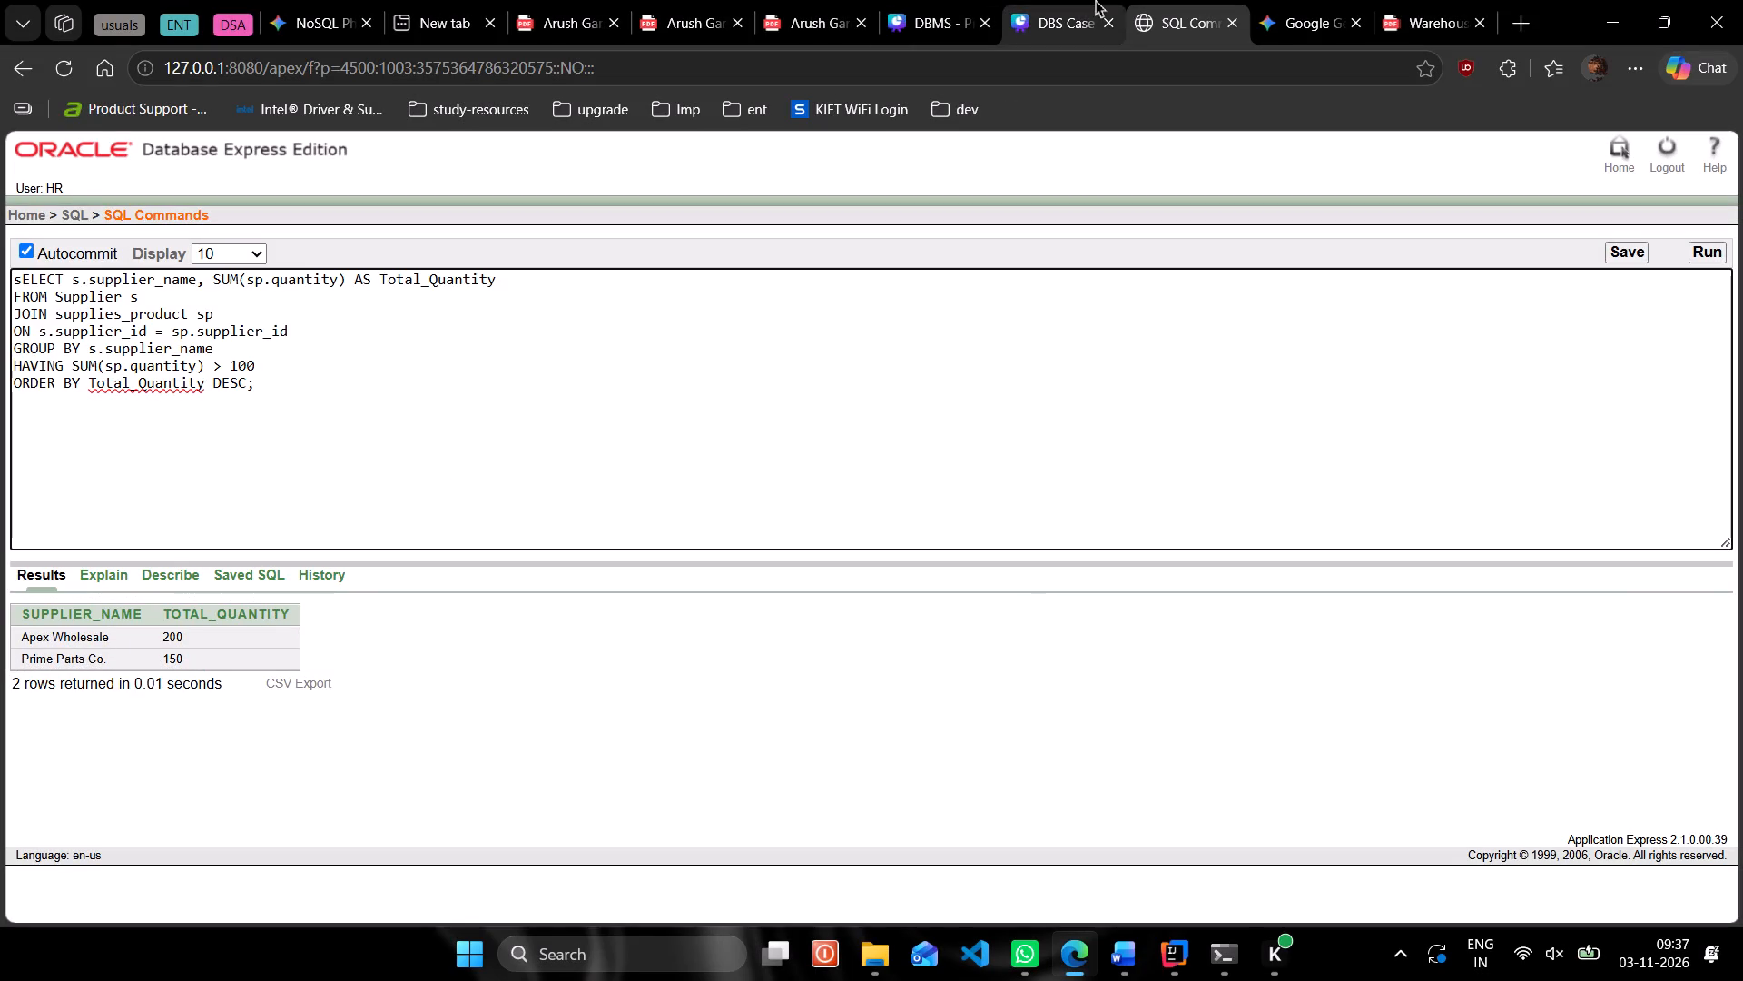
Crop the captured result table to its edges in Snipping Tool, copy the image, and close the snip.
left_click(1335, 598)
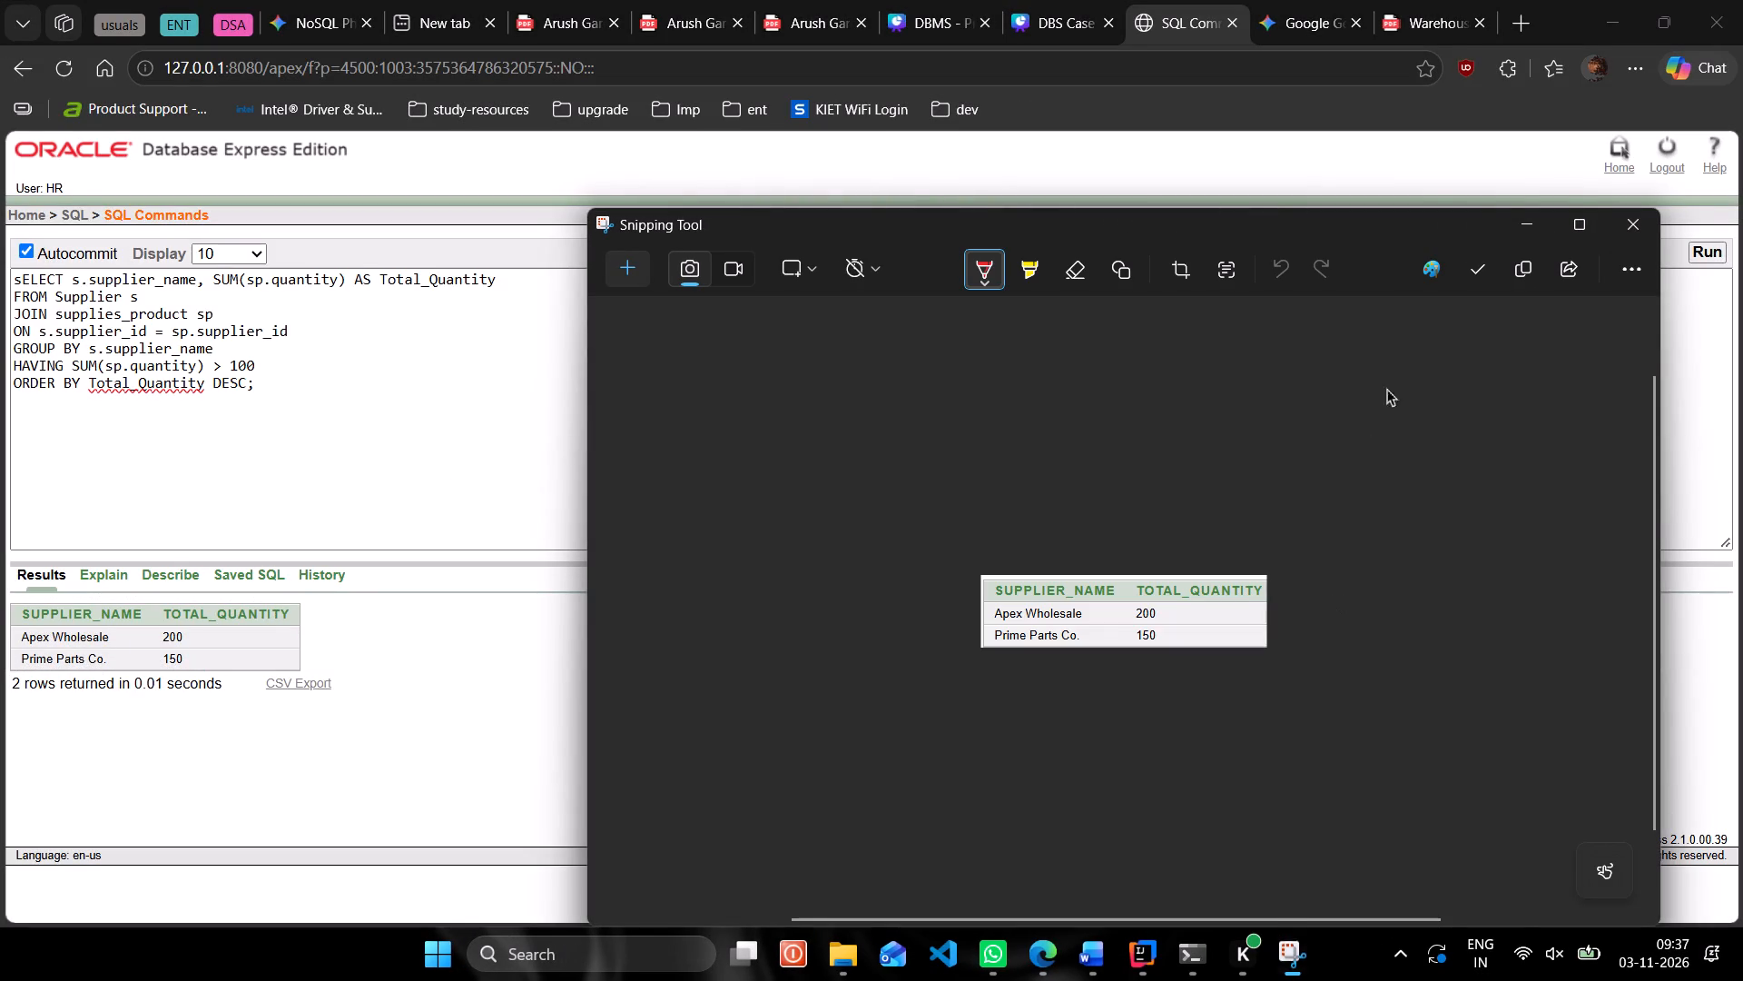
left_click(1183, 268)
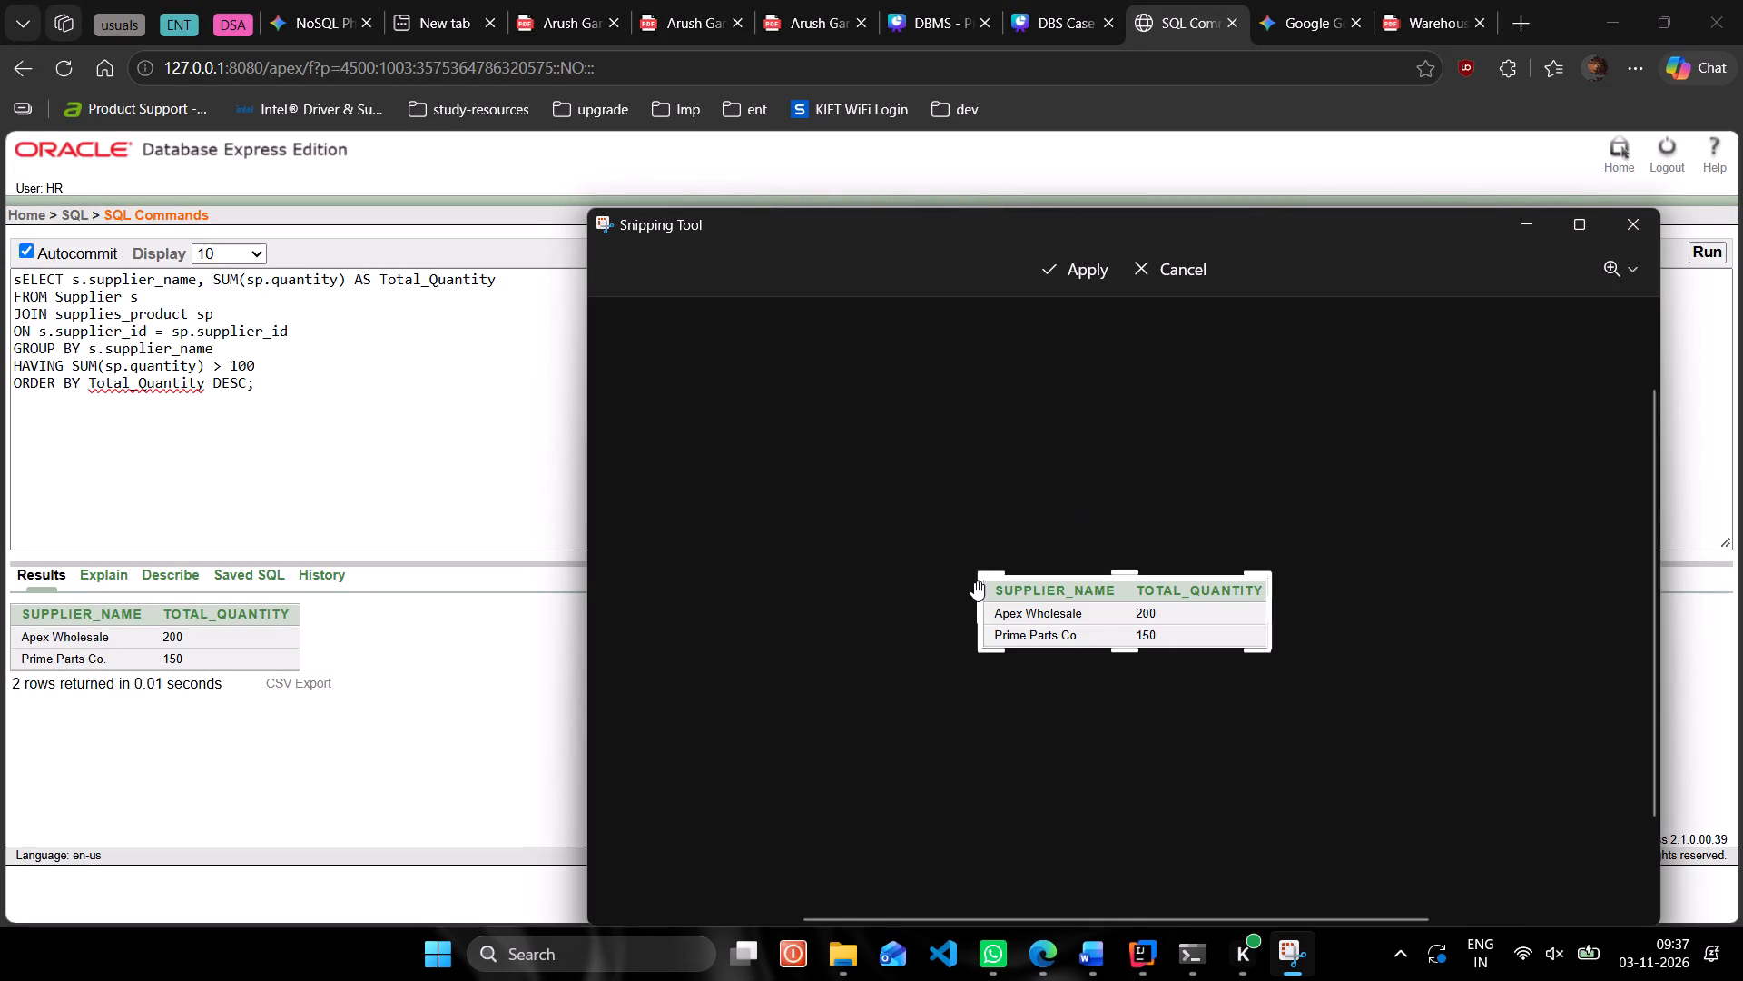
left_click_drag(980, 570, 989, 579)
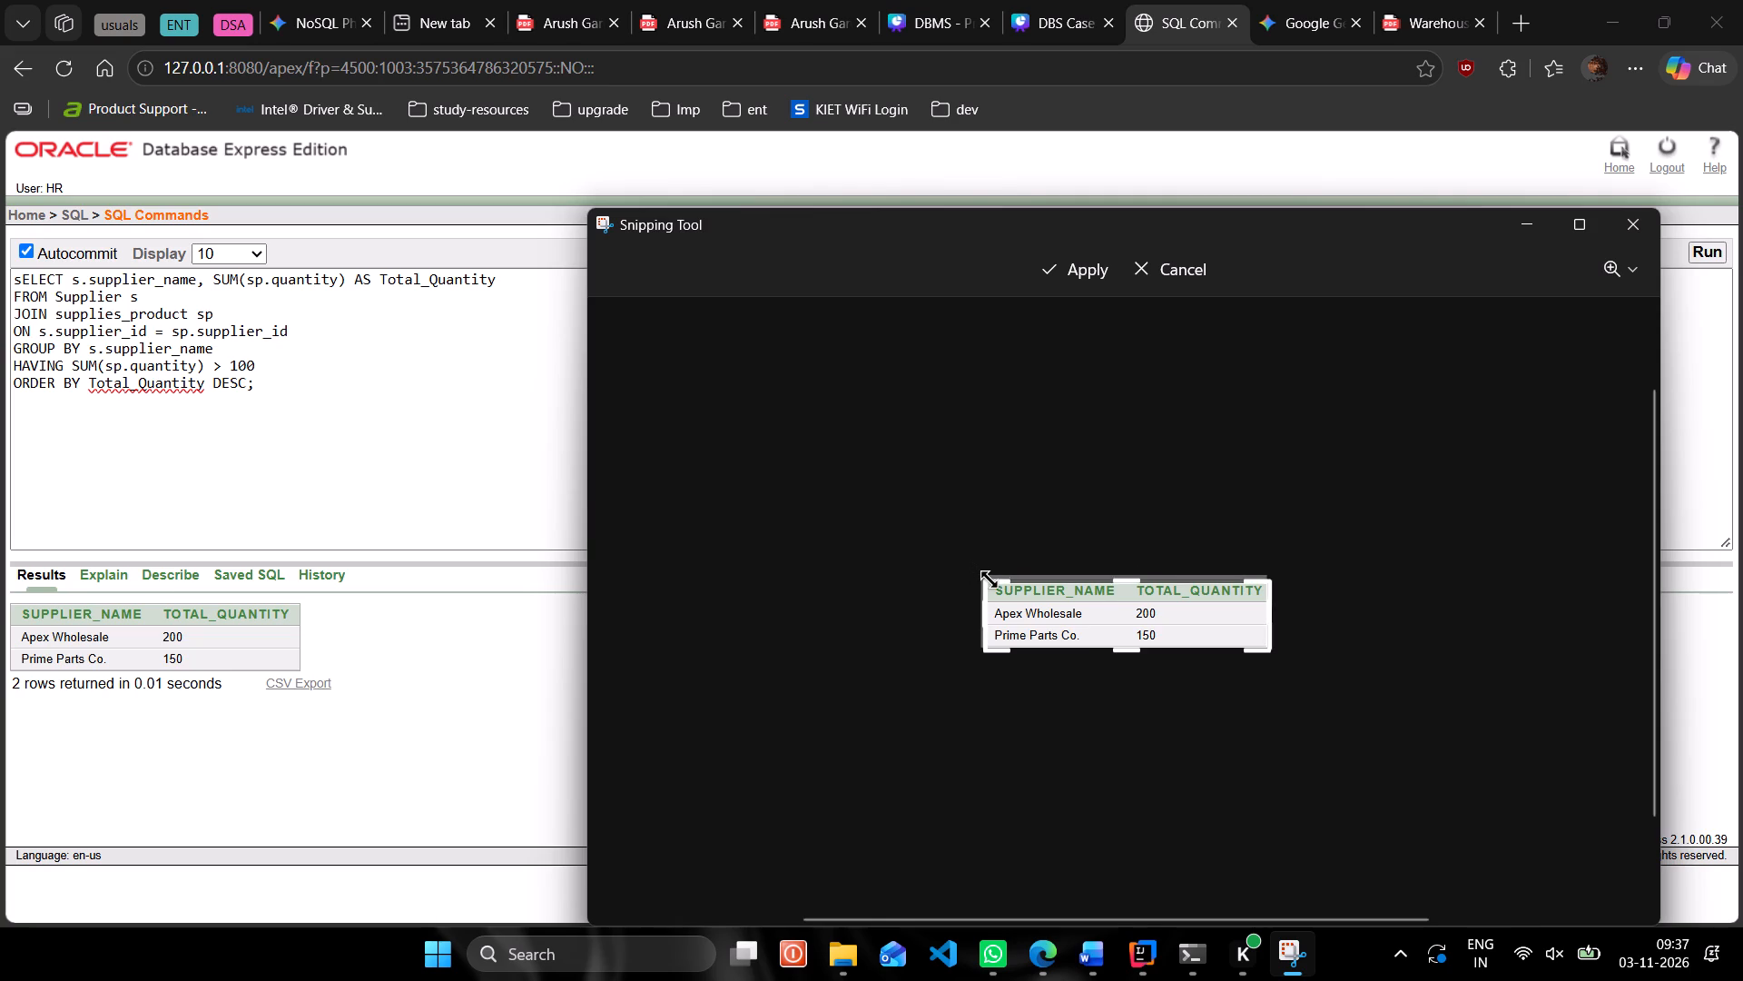
left_click_drag(989, 579, 989, 574)
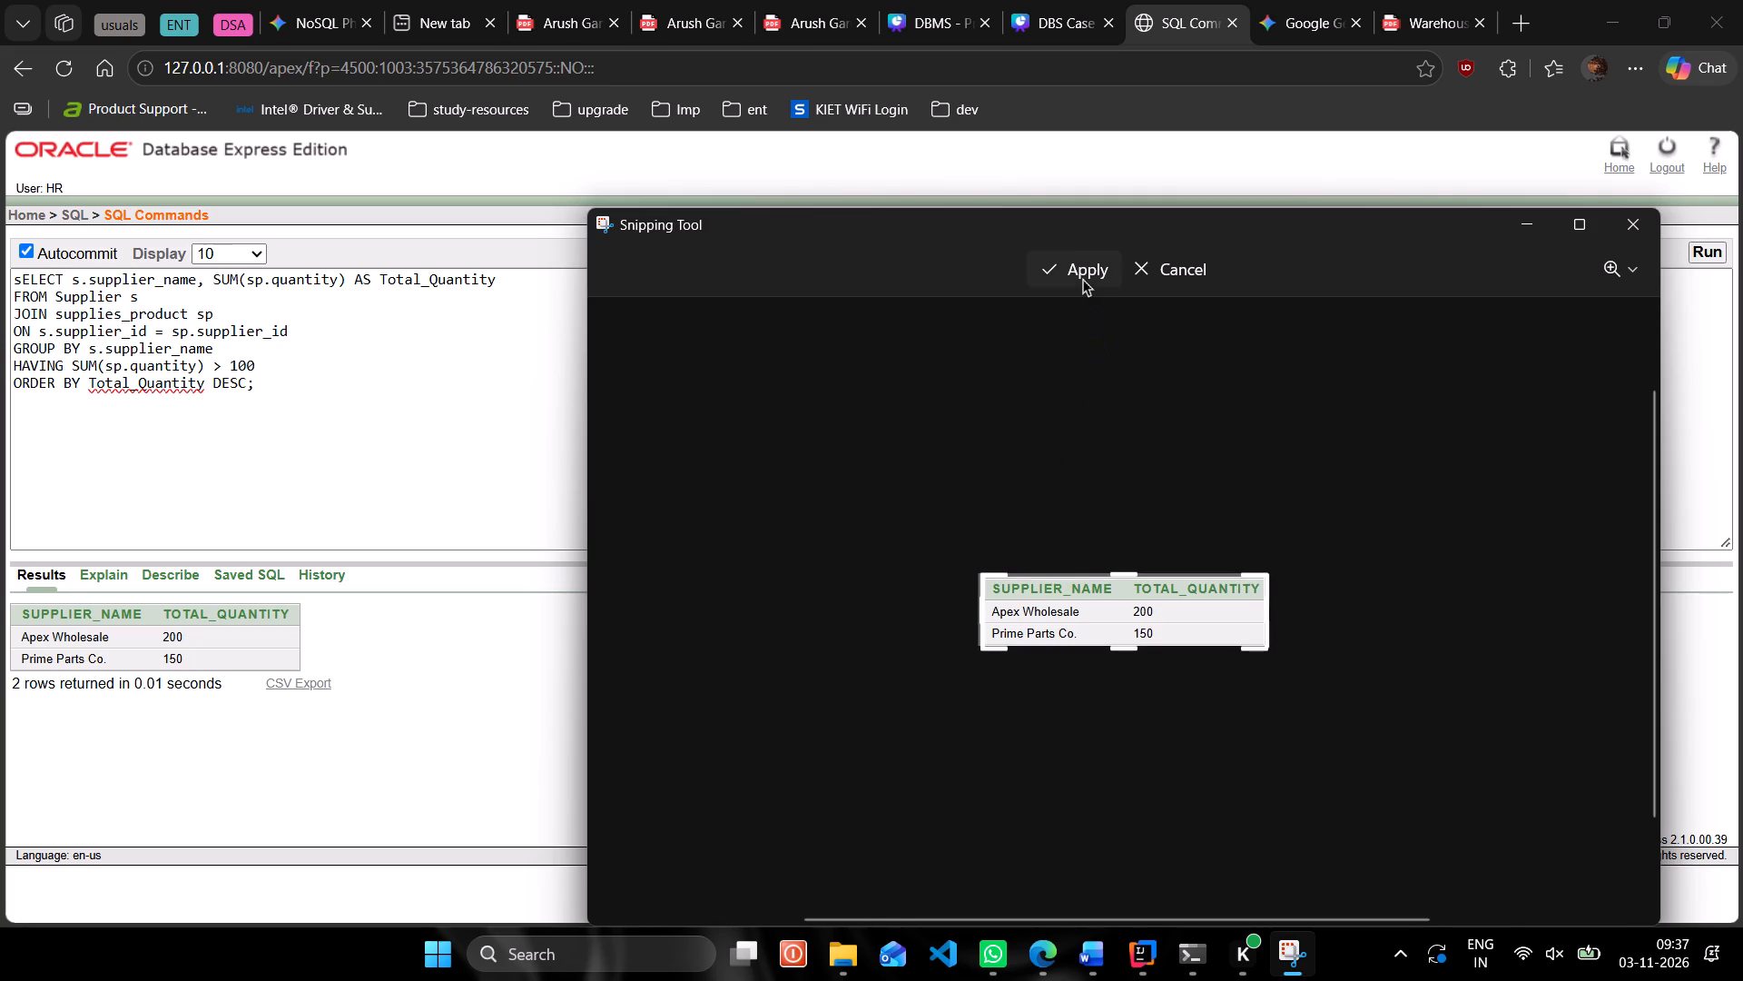
left_click(1083, 279)
left_click(1524, 263)
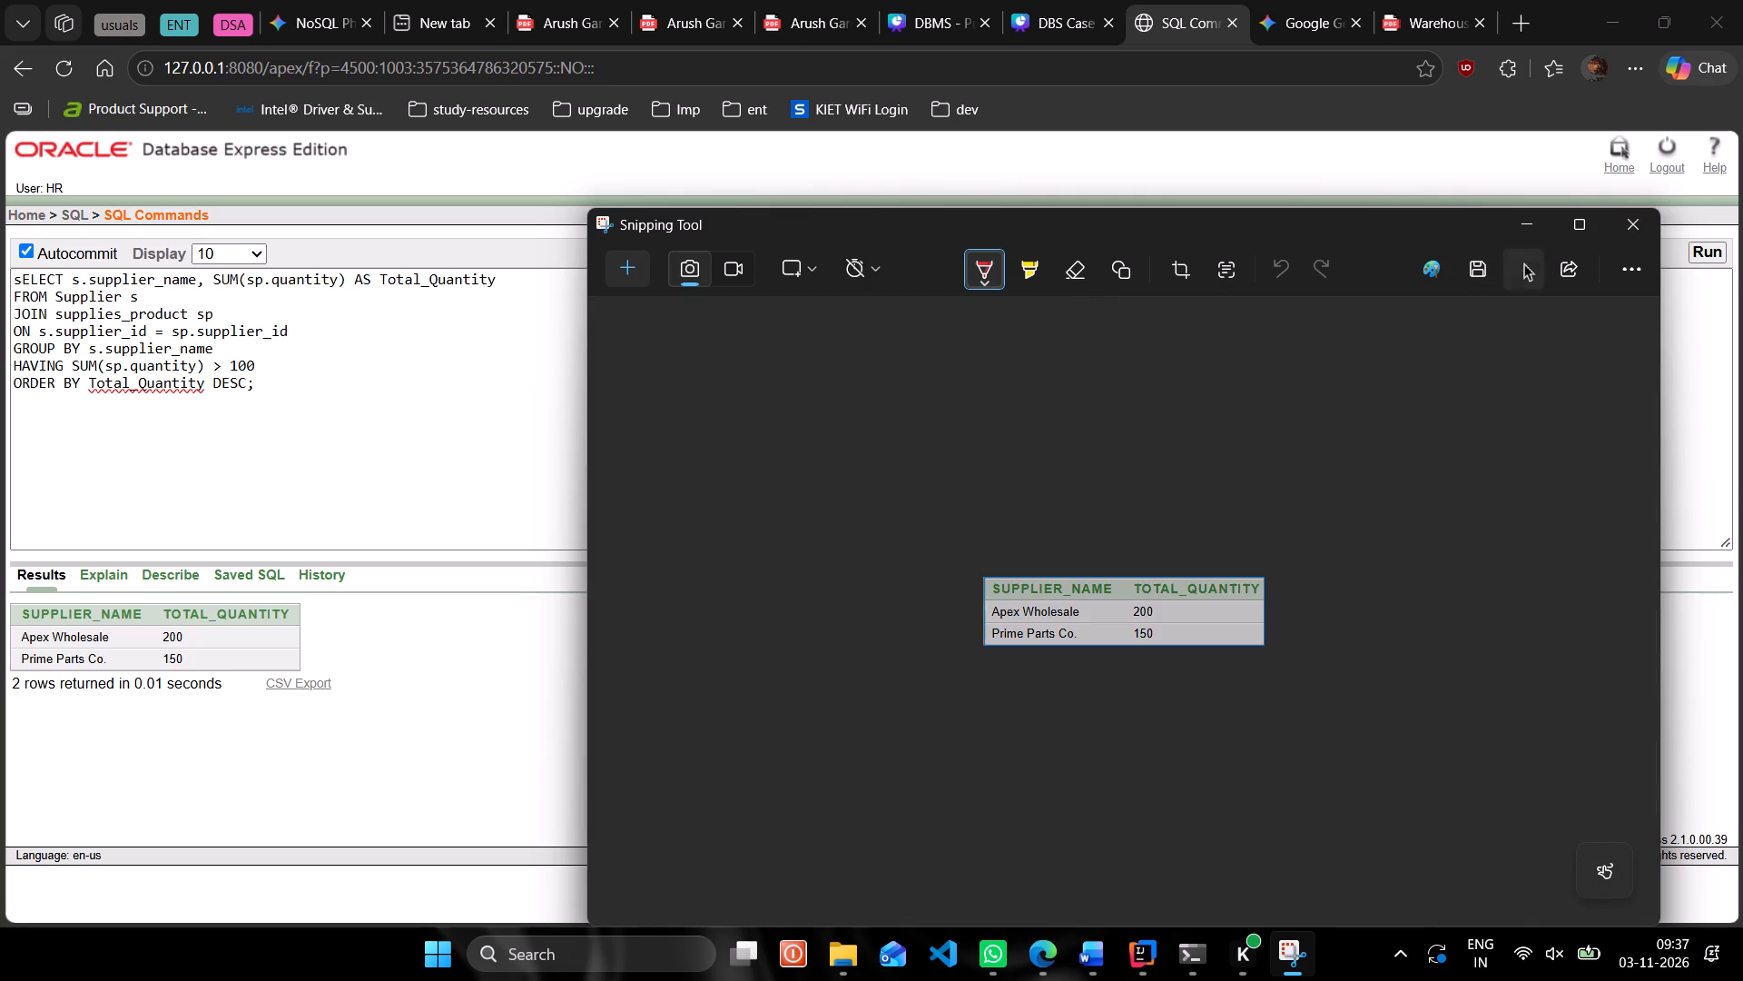
left_click(1609, 232)
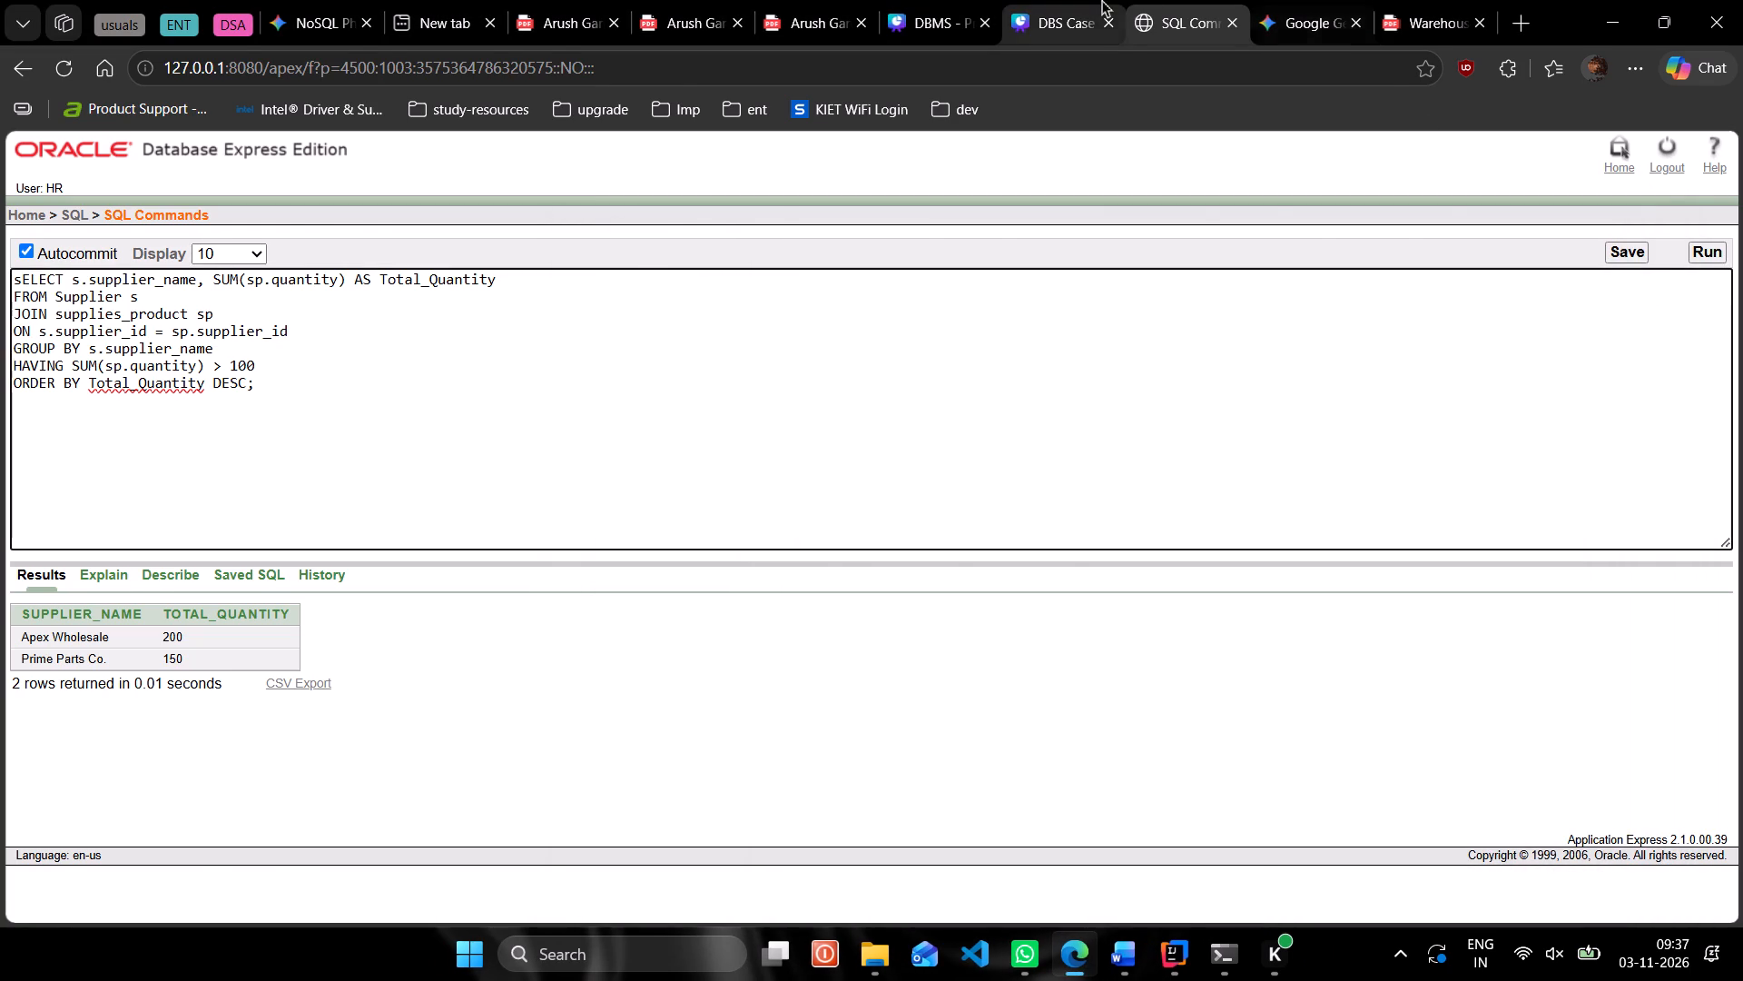
Replace the old output image in page 9's Table Output cell of DBS Case Study - 25 with the copied supplier quantity result image.
left_click(1102, 0)
left_click(1335, 484)
left_click(1372, 465)
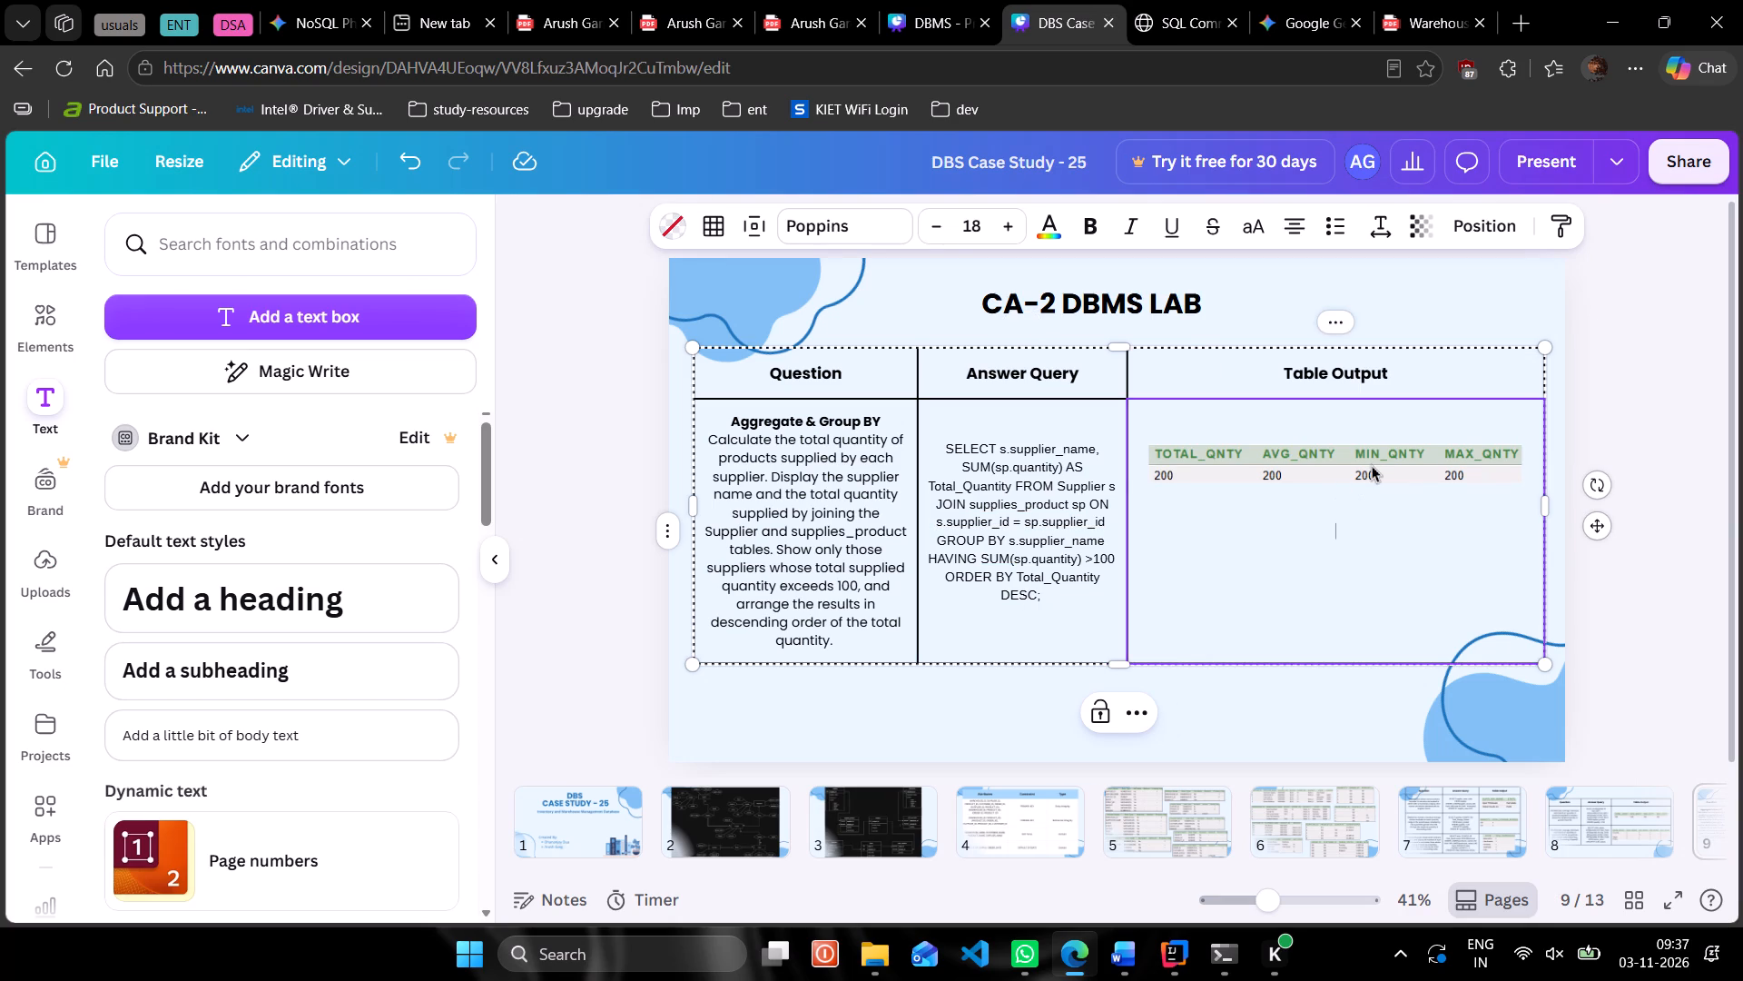
key("Delete")
double_click(1344, 452)
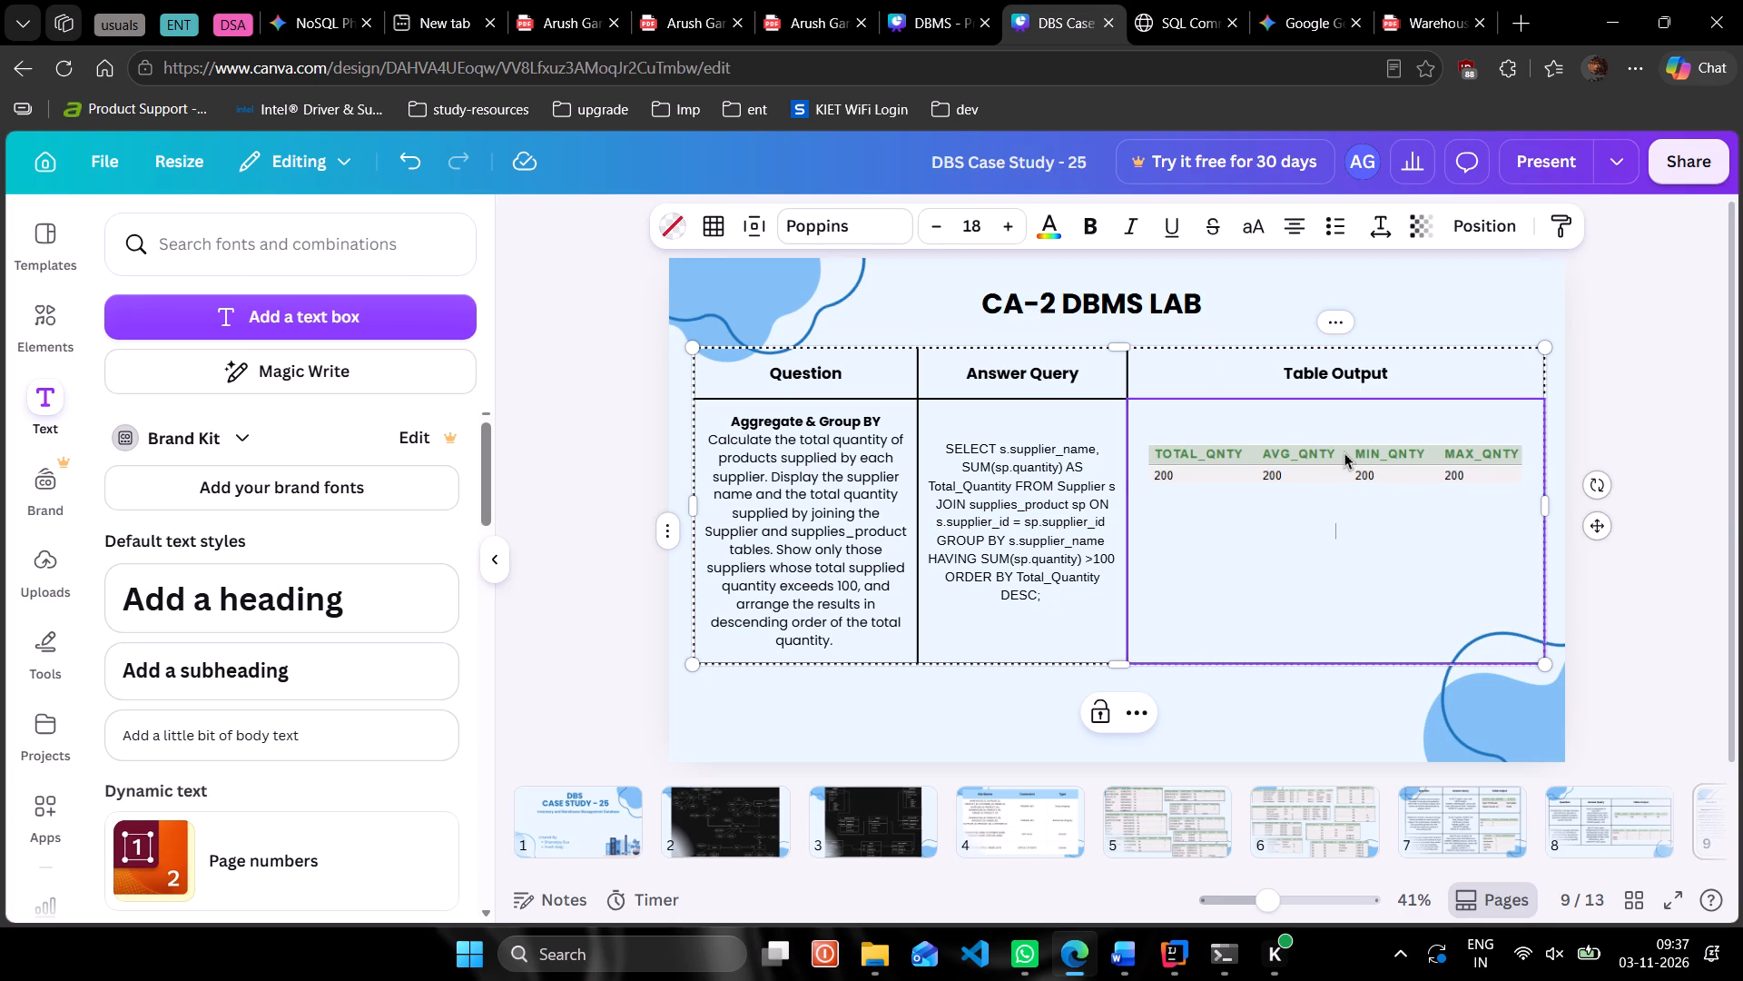
left_click(1344, 452)
left_click(1345, 590)
left_click(1300, 706)
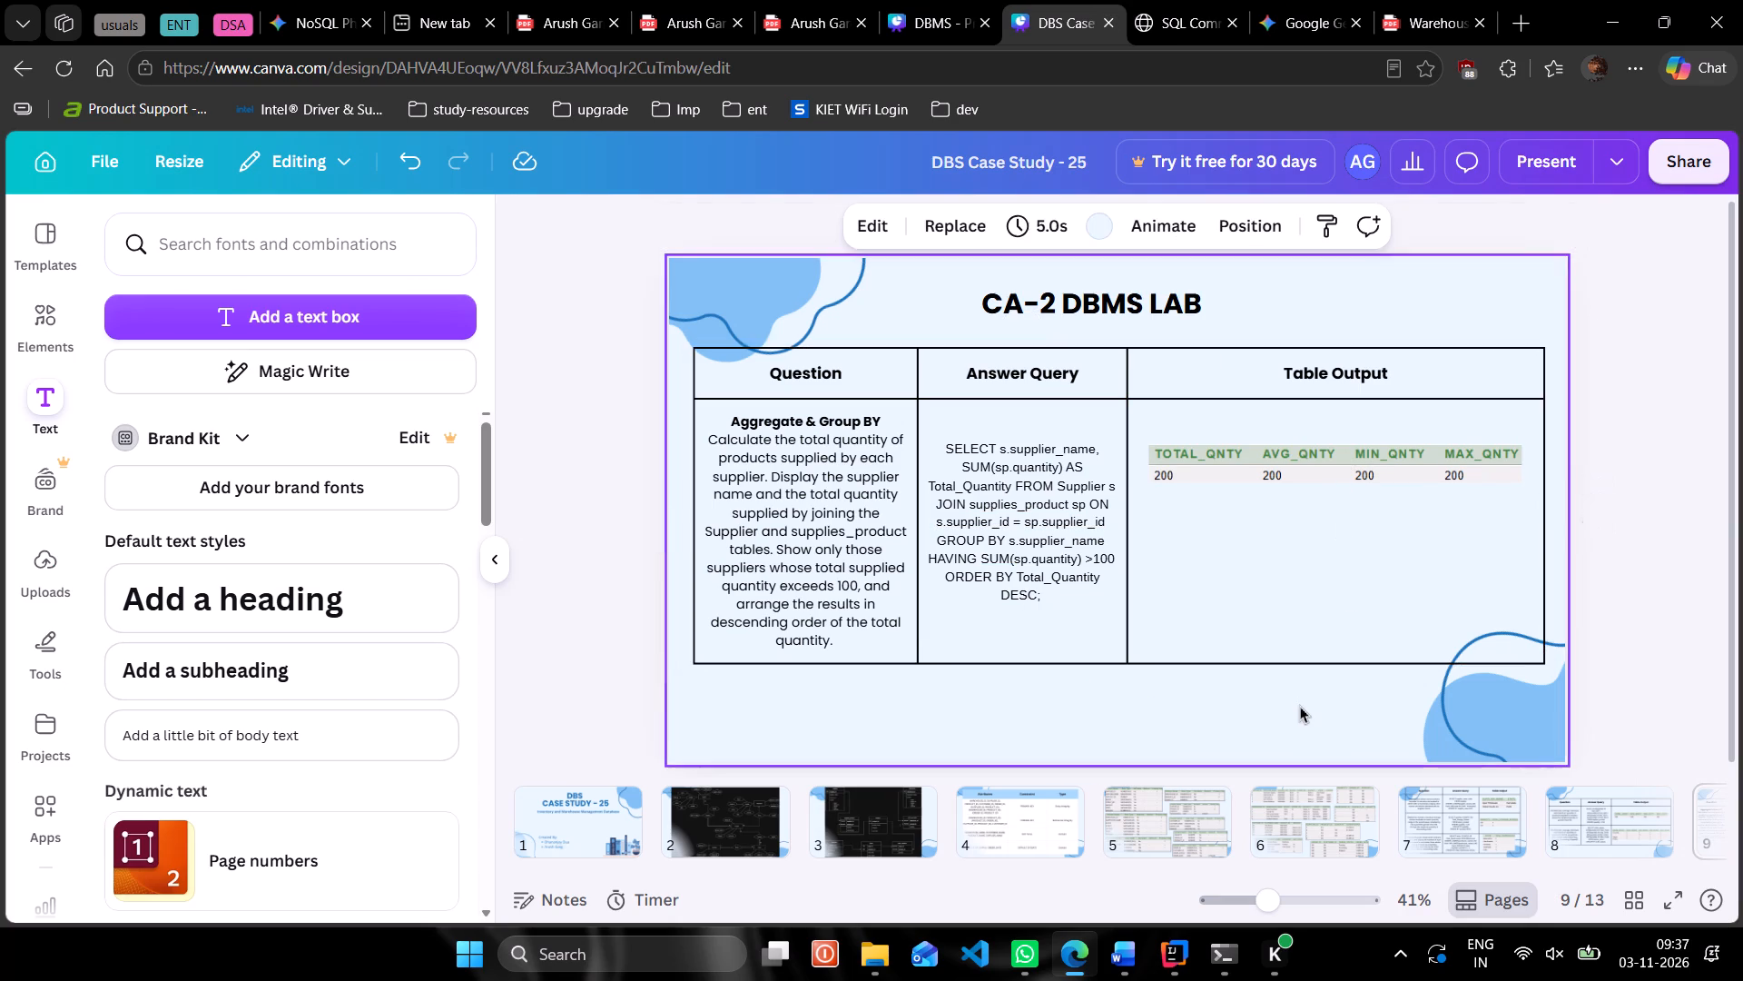
left_click(1393, 459)
key("Delete")
key("ctrl+v")
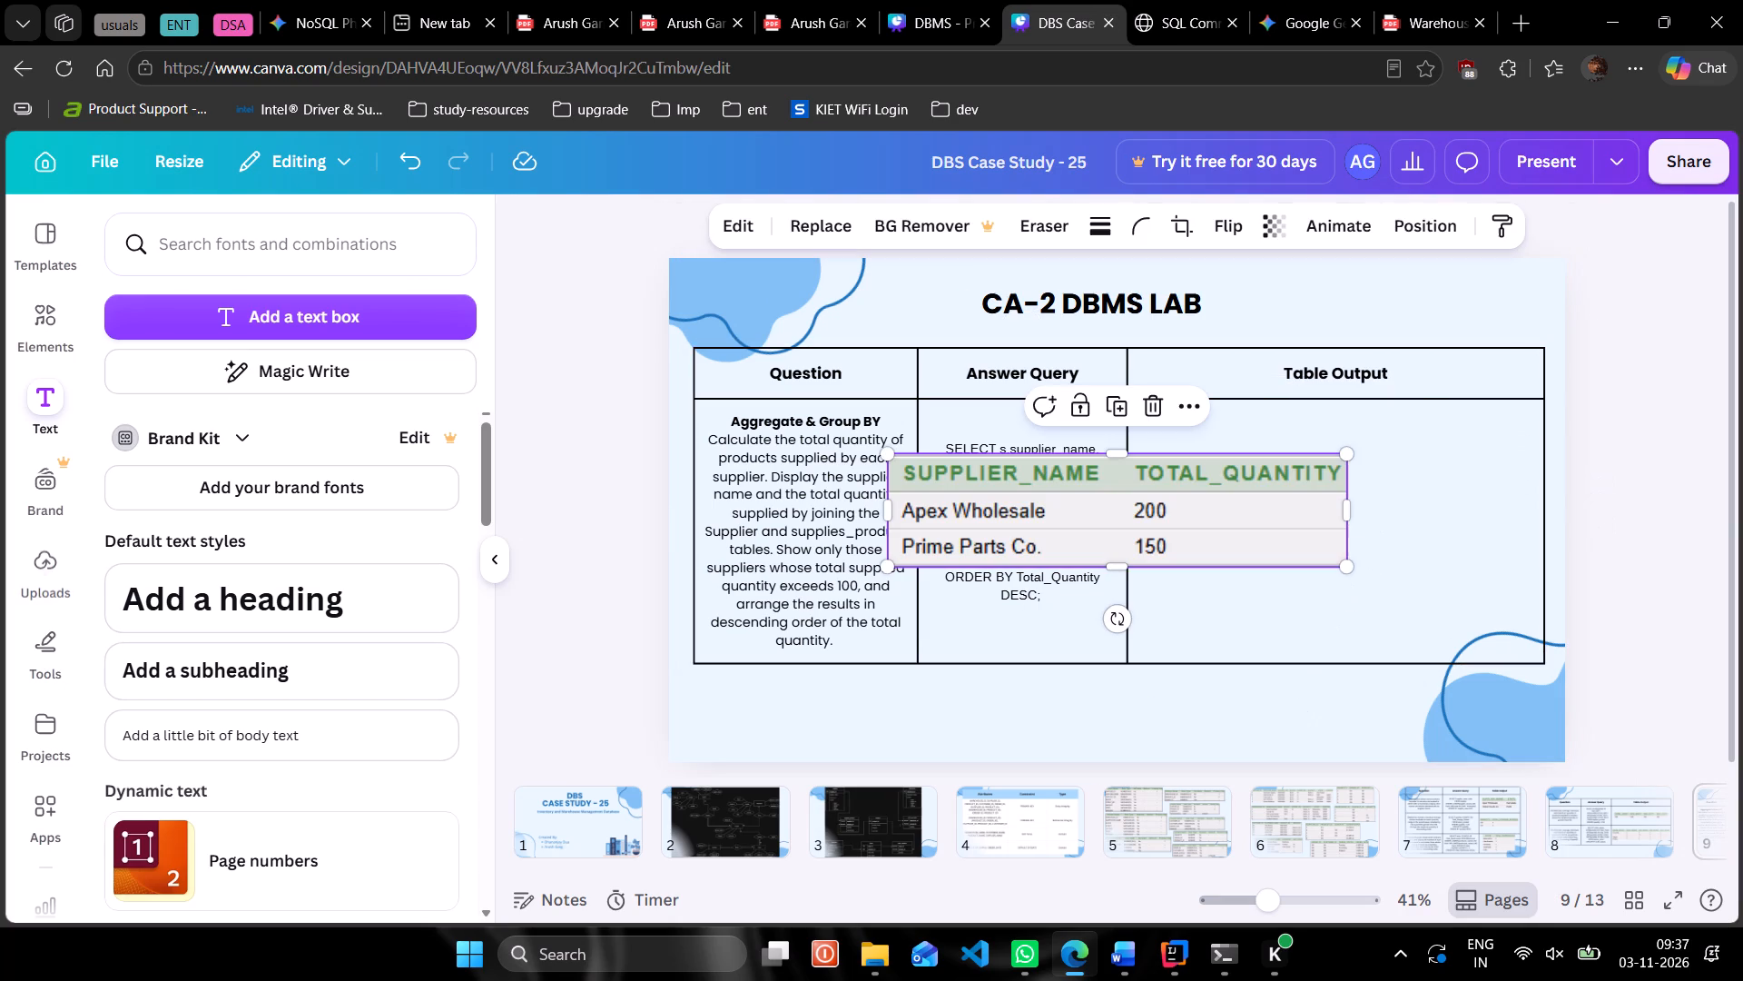
Shrink the pasted supplier quantity image and position it centrally inside the Table Output cell.
left_click_drag(1095, 486, 1321, 486)
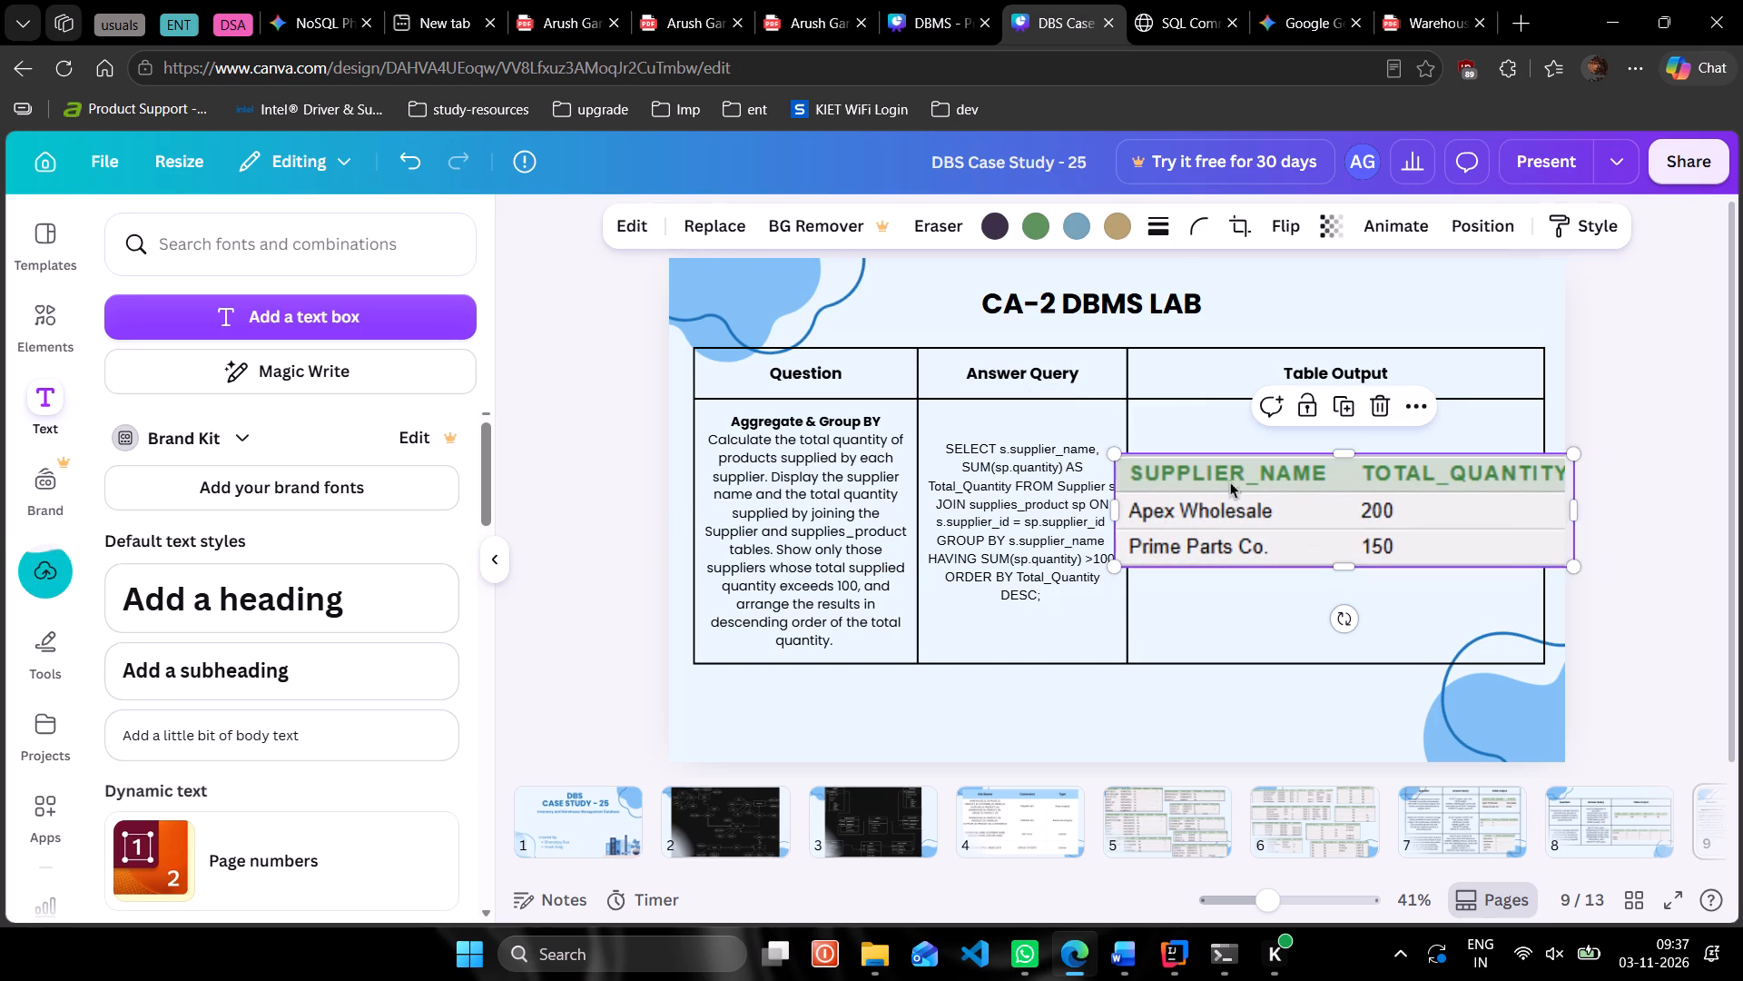
left_click_drag(1117, 455, 1196, 490)
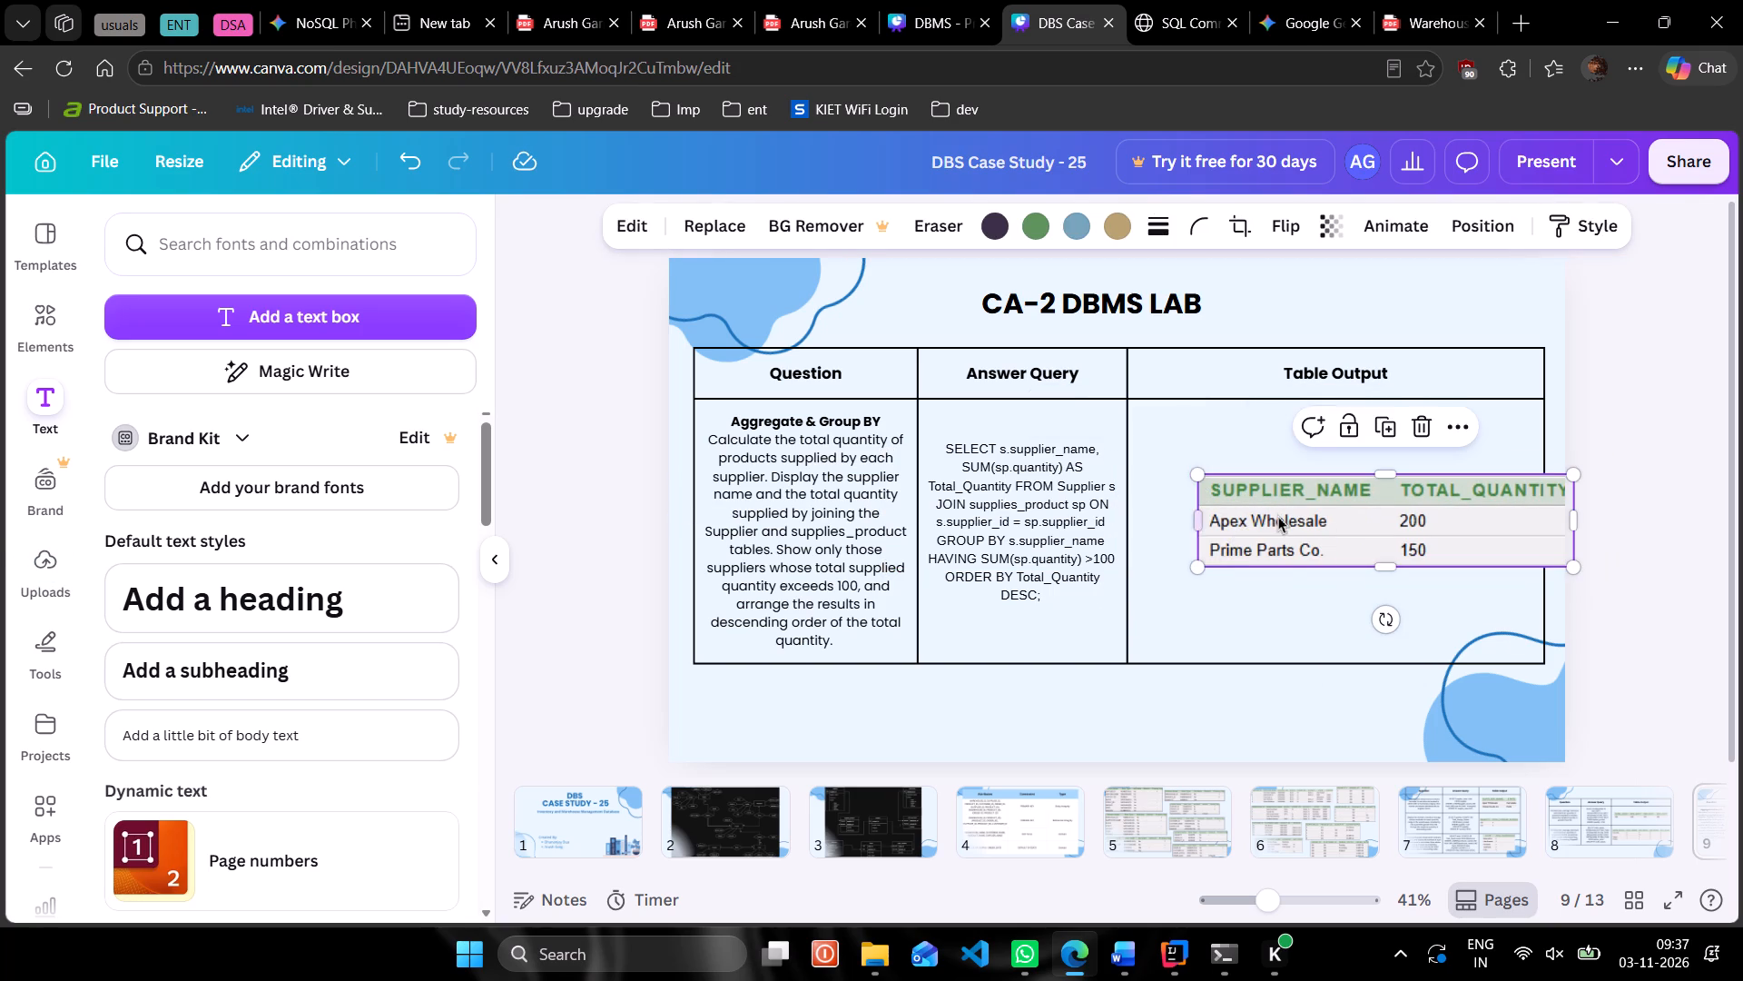
left_click_drag(1278, 516, 1233, 509)
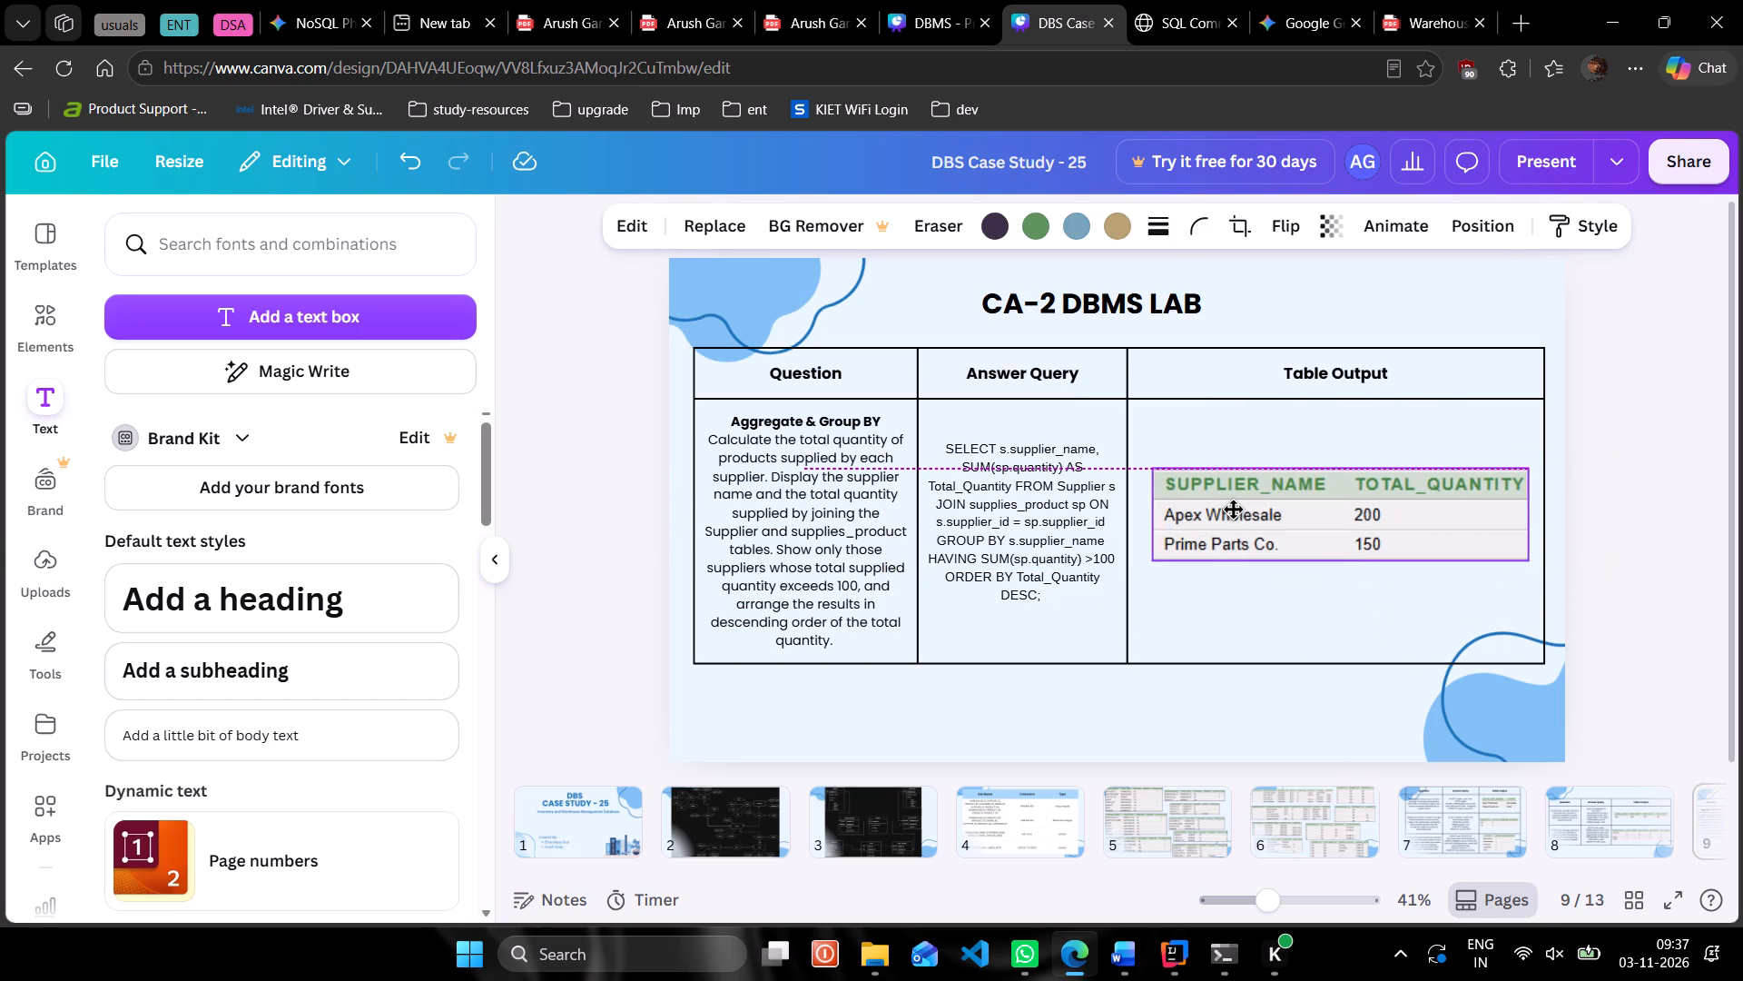
left_click_drag(1233, 509, 1226, 509)
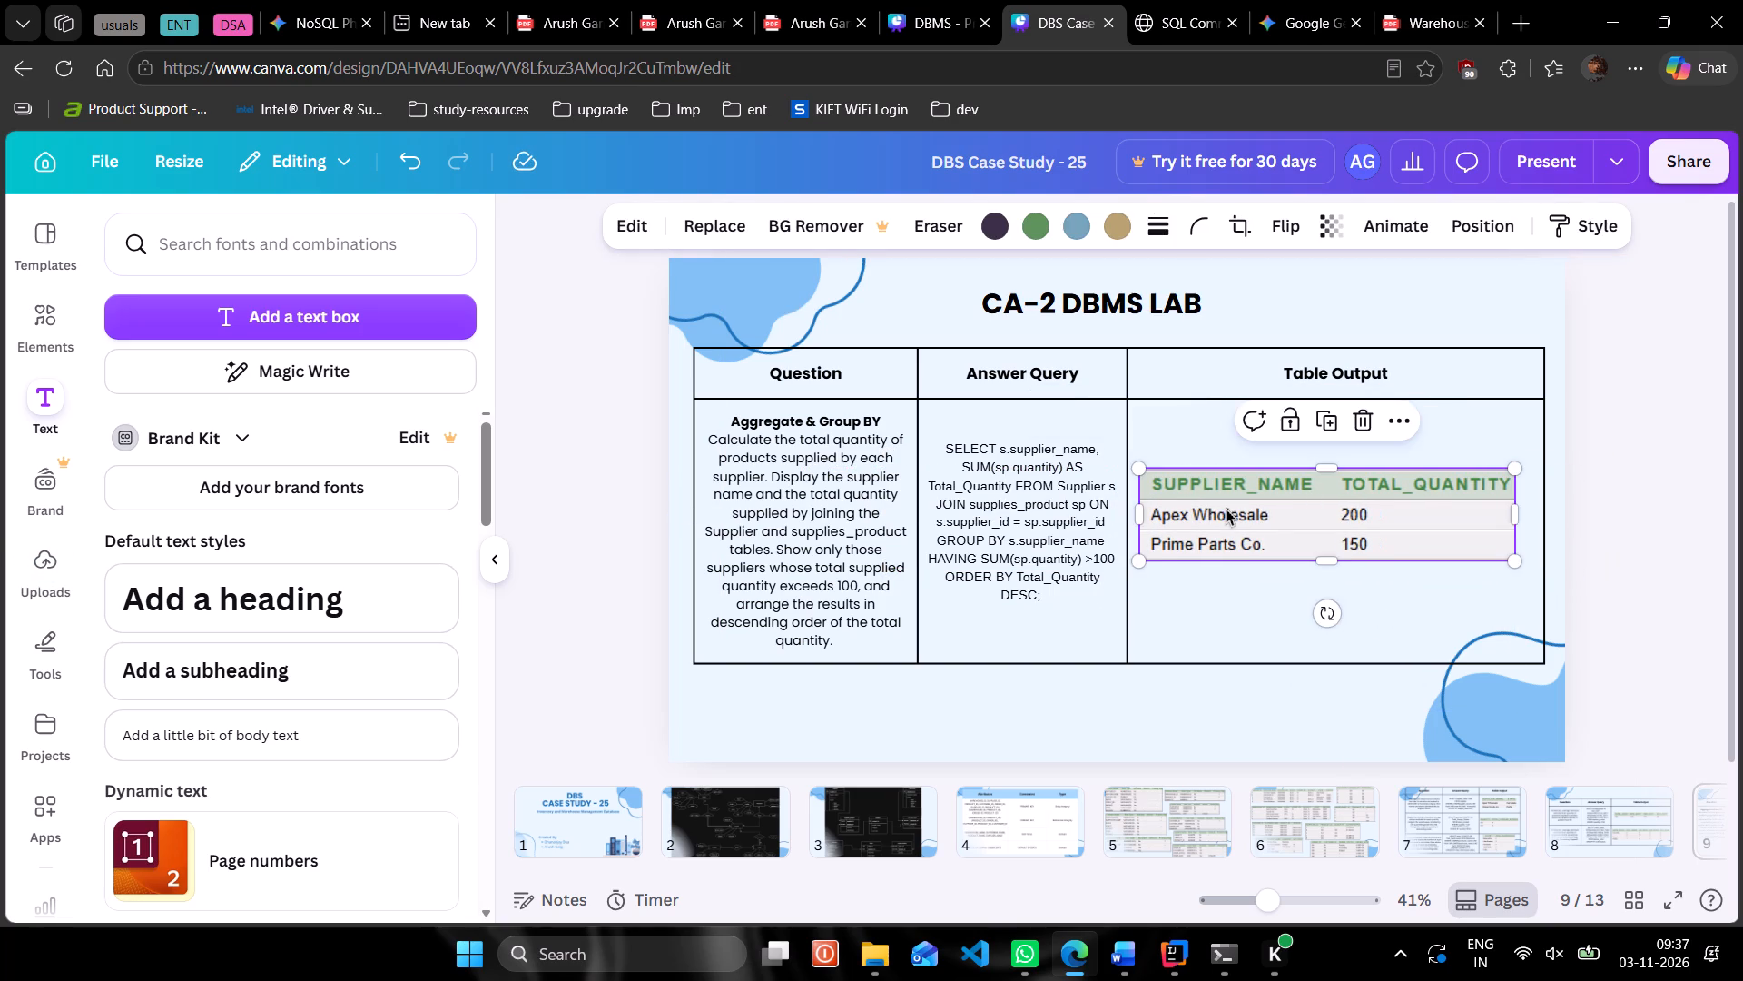
left_click_drag(1228, 509, 1238, 510)
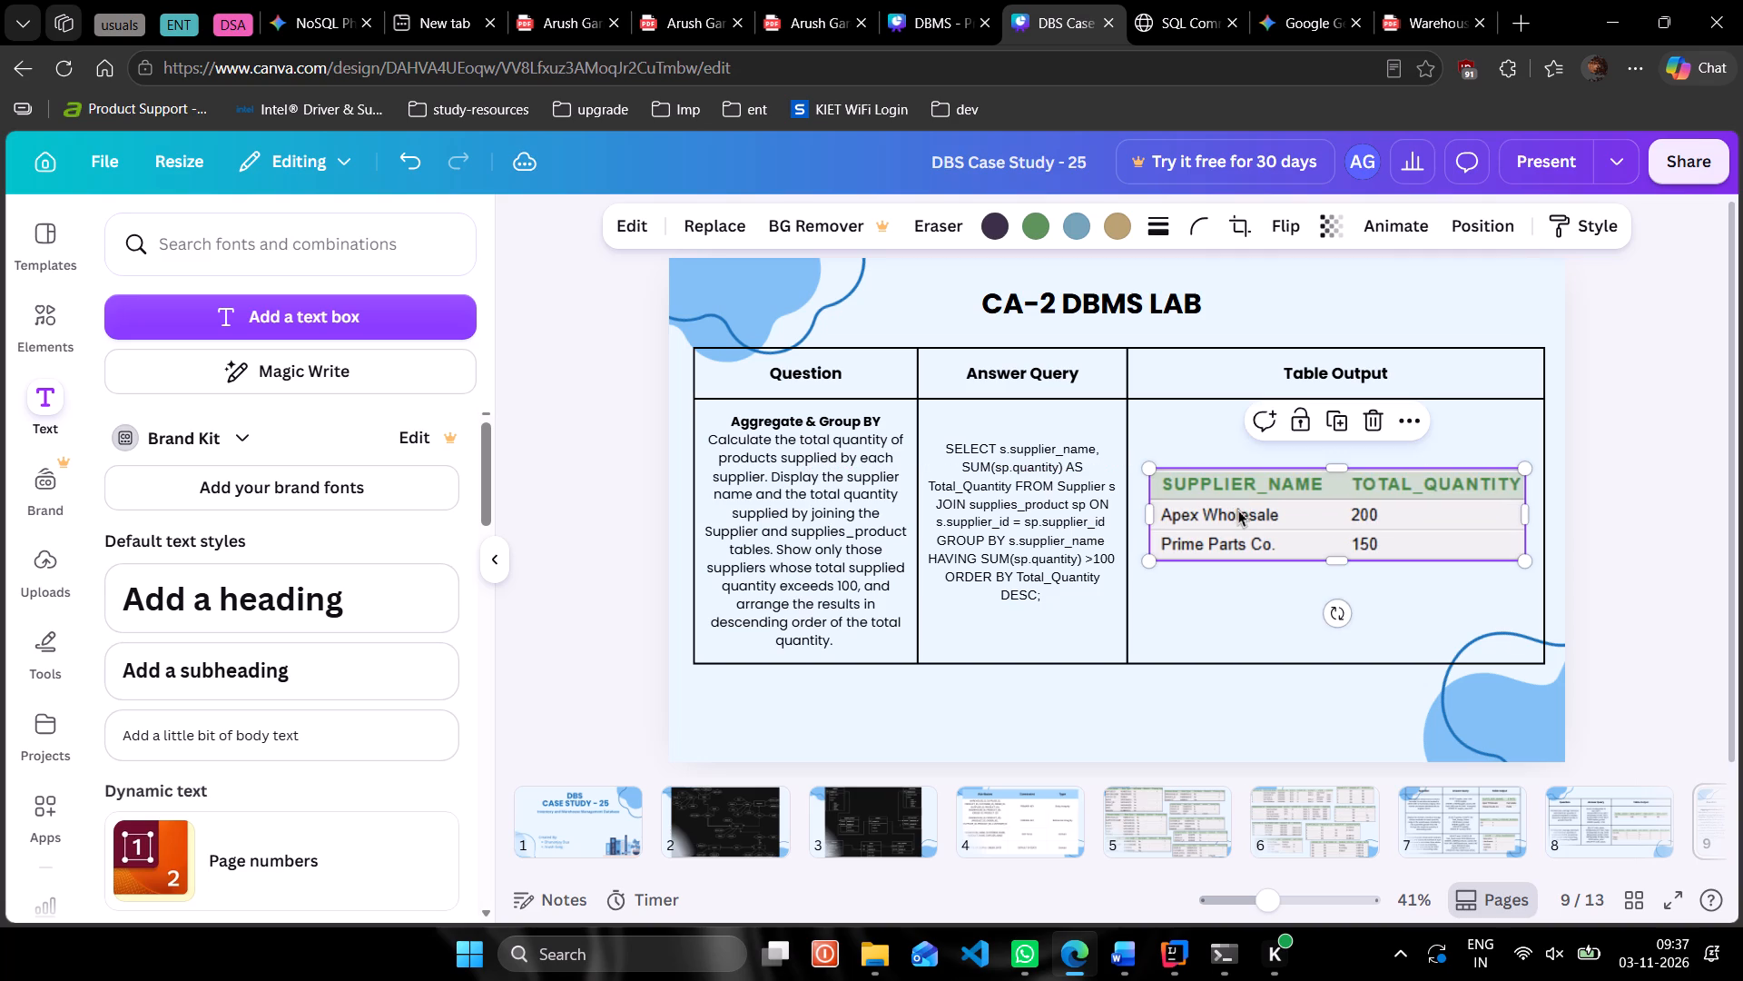
left_click(1637, 488)
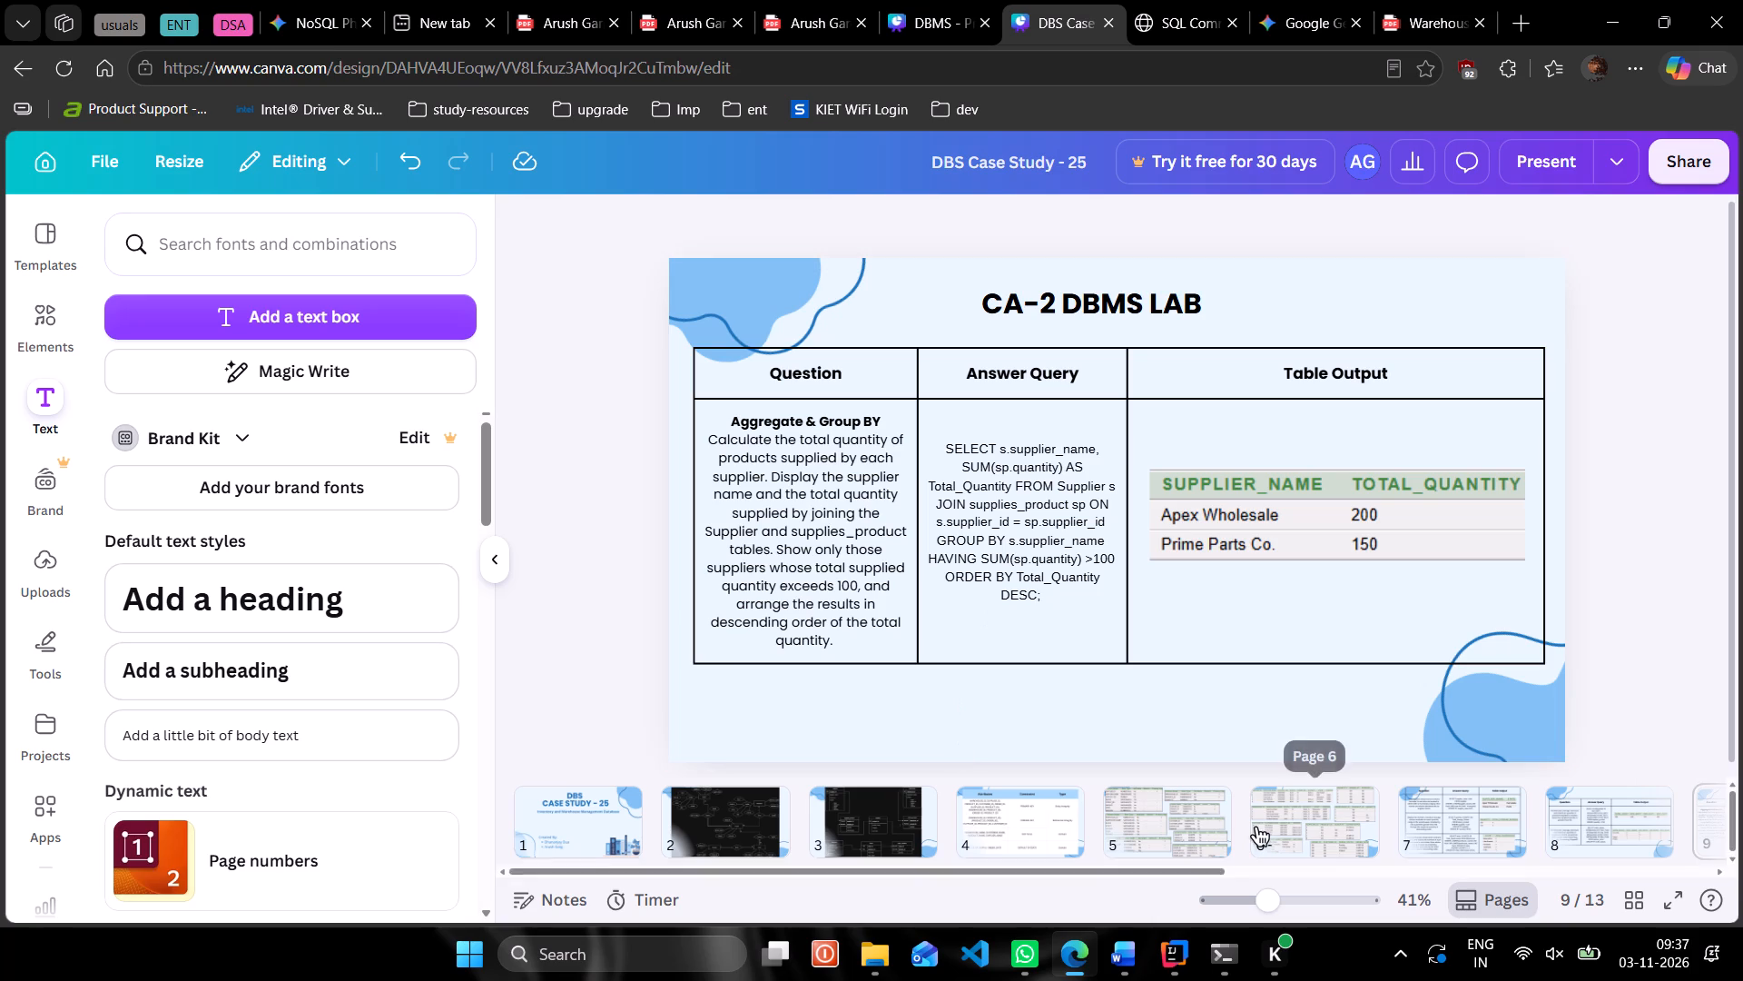
Review the Subqueries, SQL Functions and PL-SQL code in the Warehouse SQL Case Study Questions PDF.
scroll(1256, 827, "left", 2)
scroll(1364, 811, "left", 2)
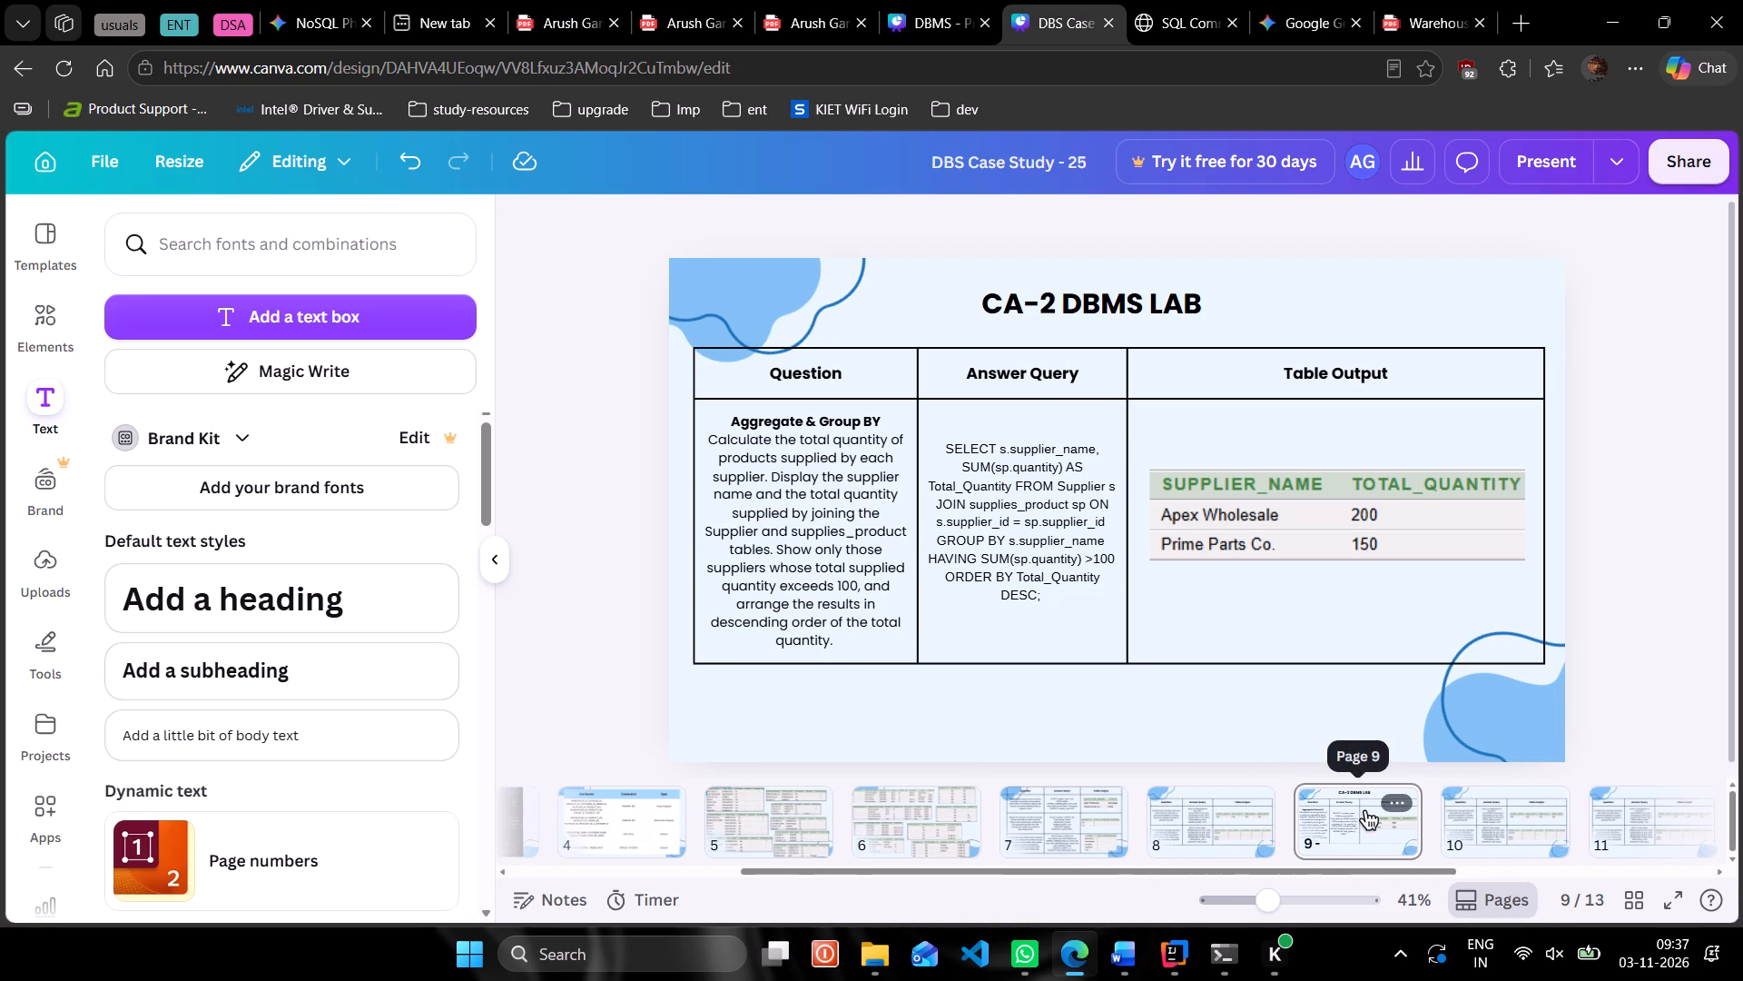
left_click(1439, 0)
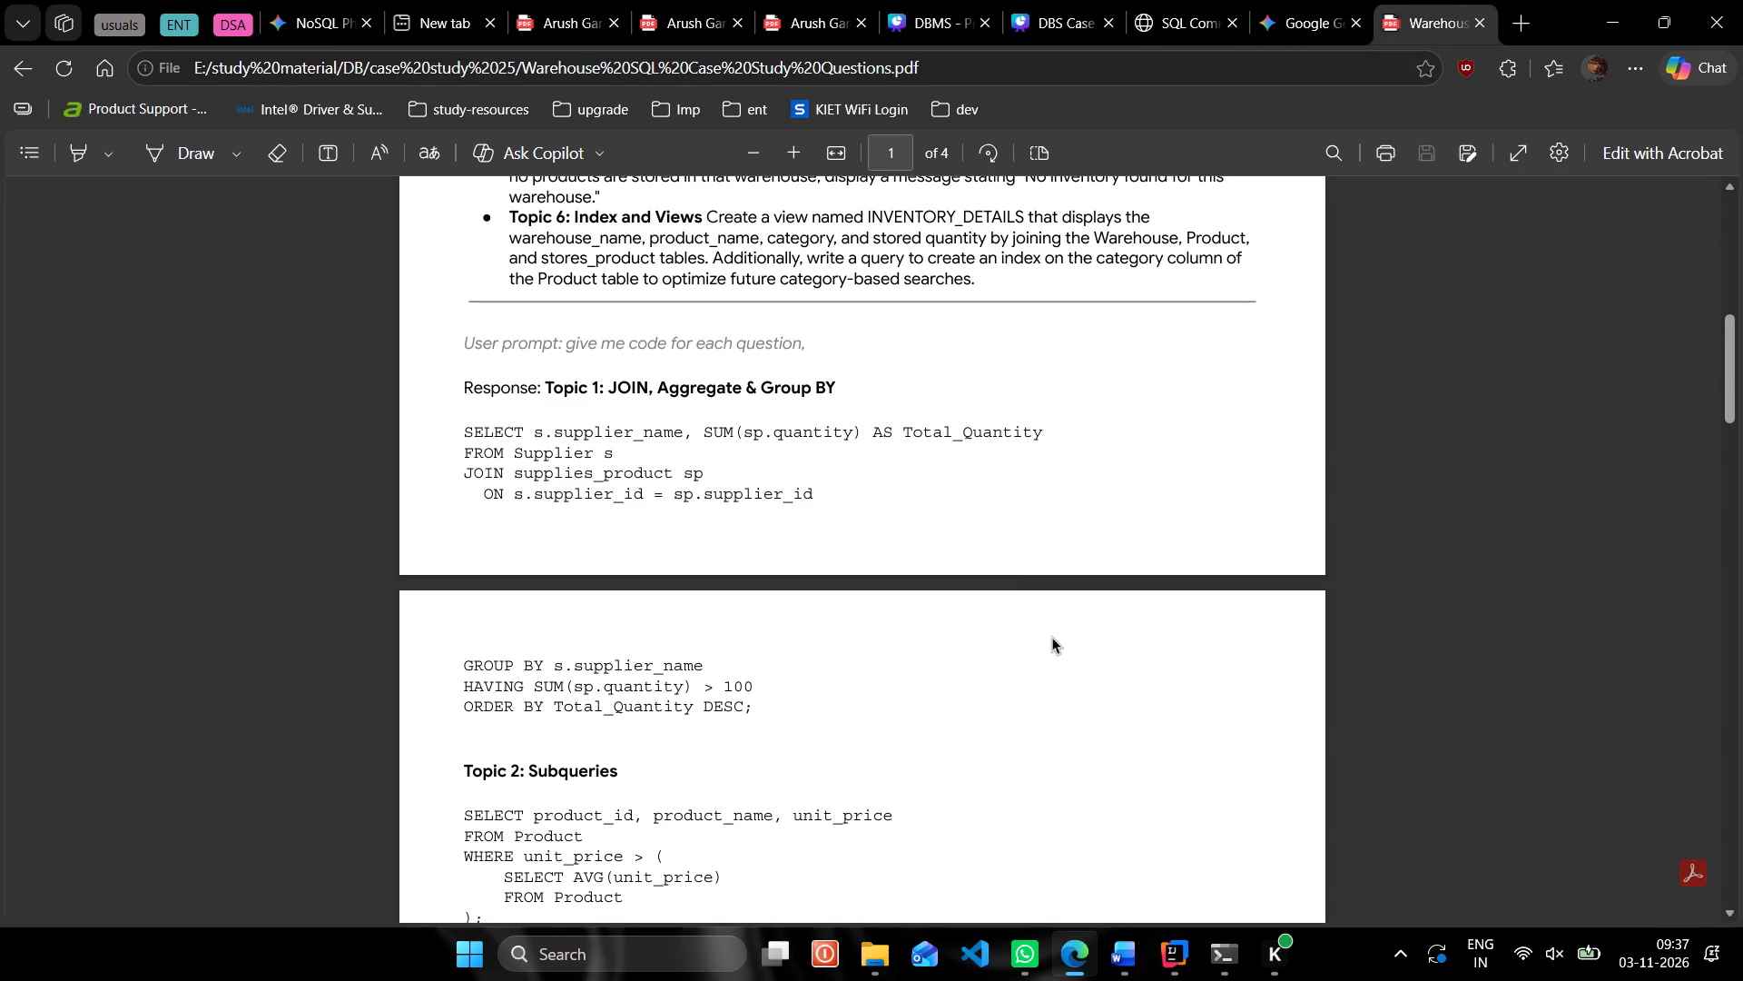
scroll(1052, 637, "down", 3)
scroll(1052, 637, "up", 5)
scroll(1052, 637, "down", 5)
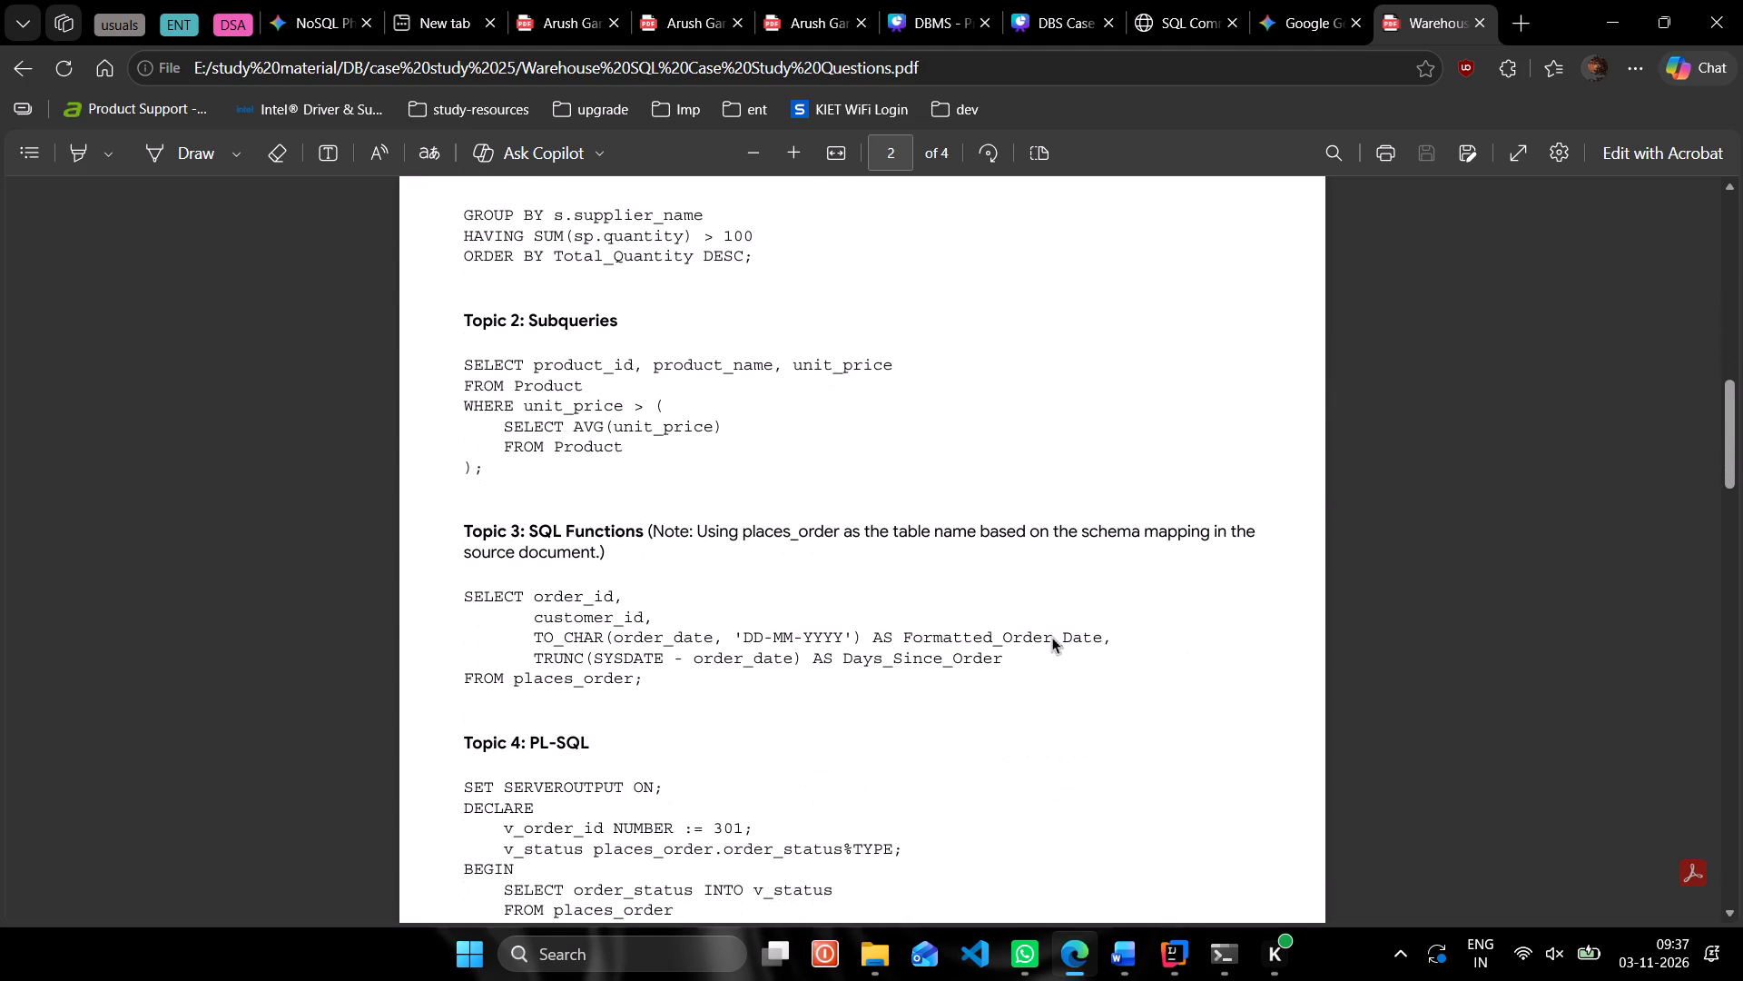
scroll(1052, 637, "down", 2)
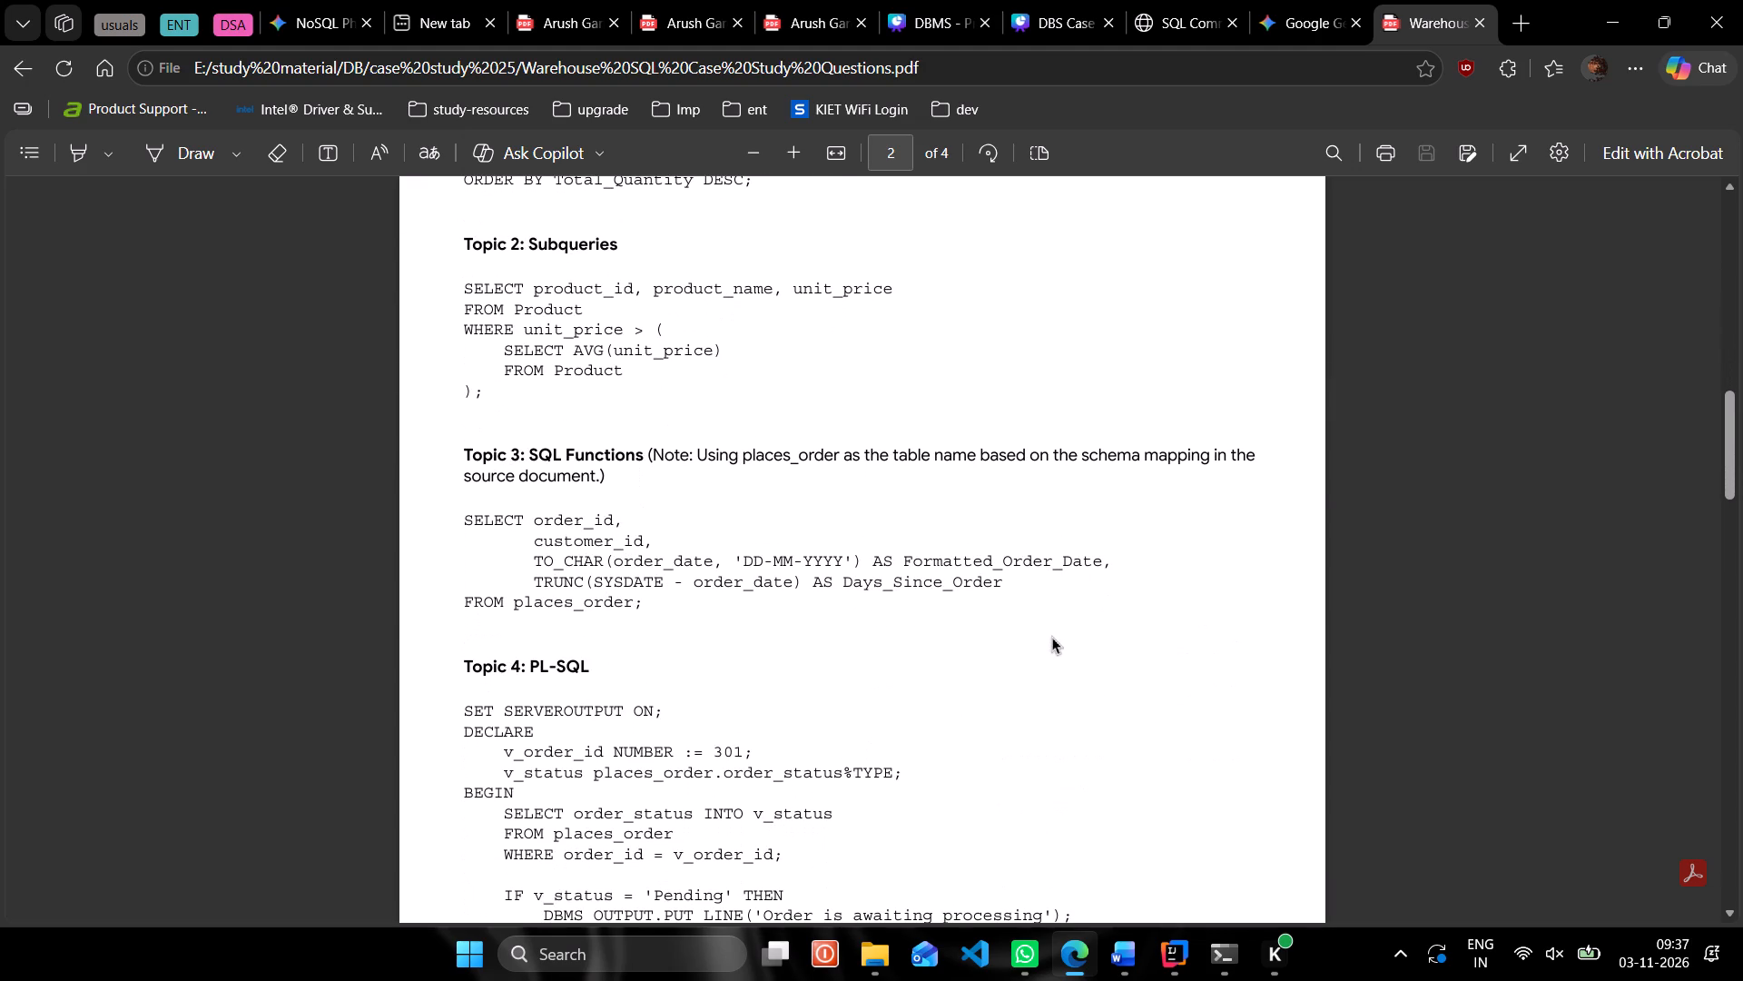
scroll(1052, 637, "down", 2)
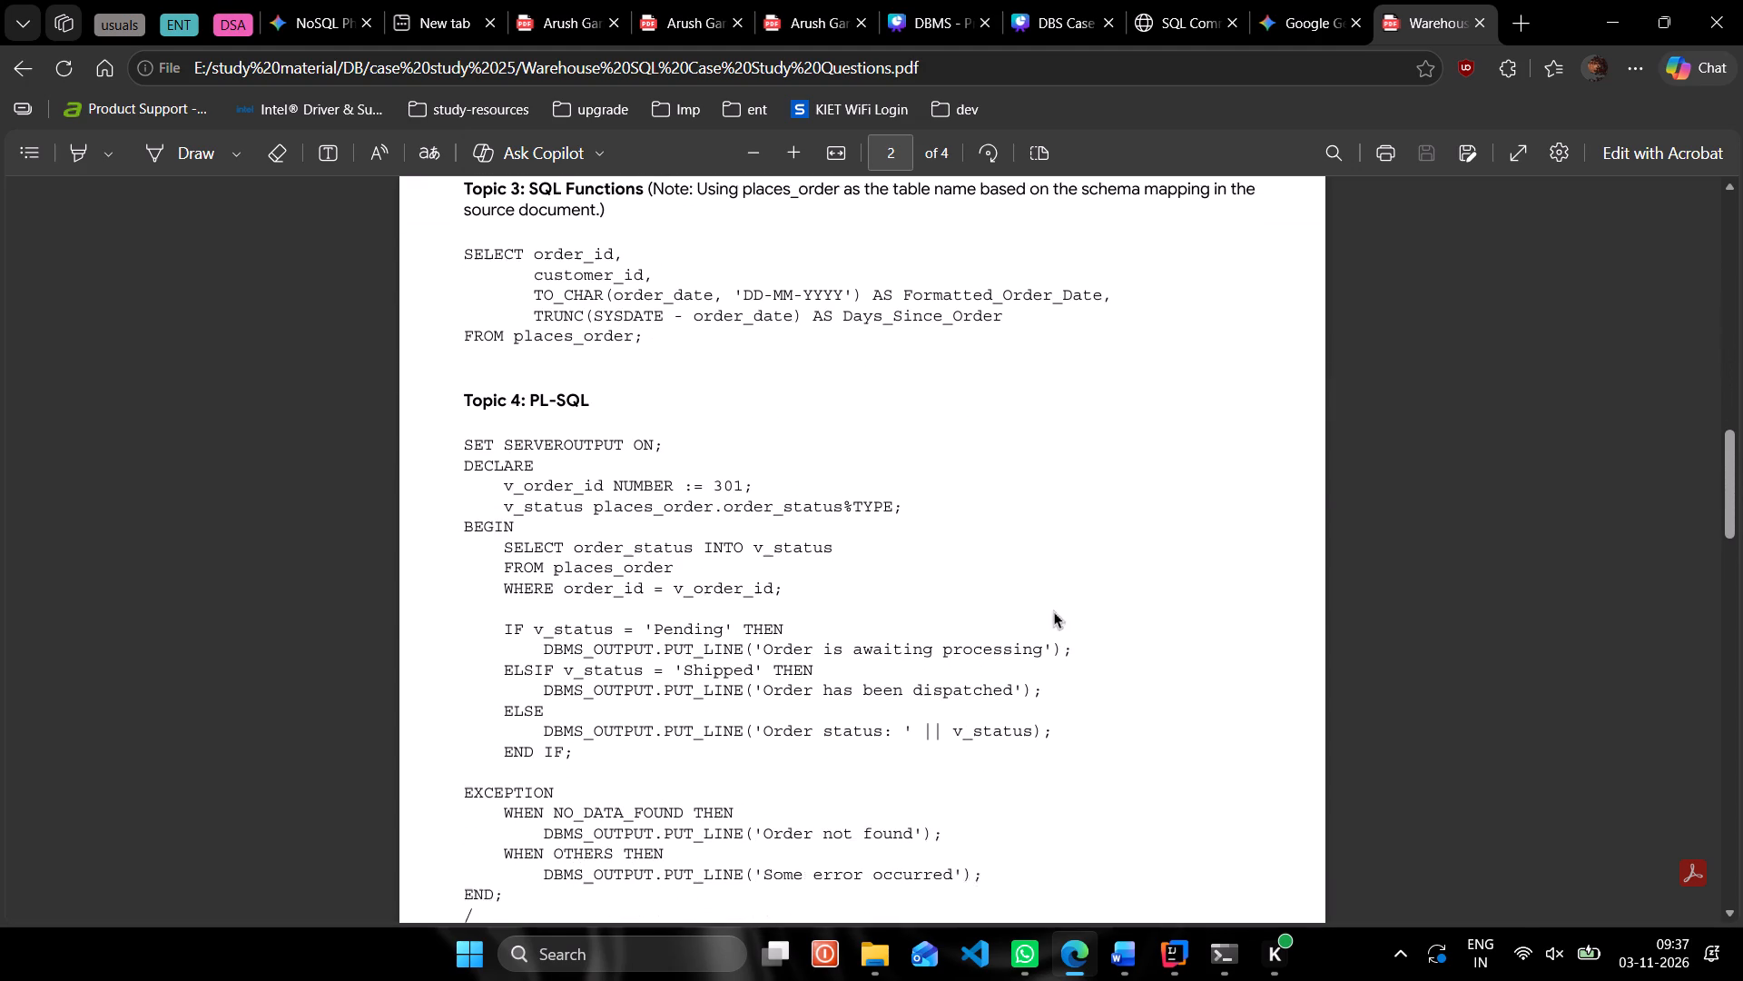
scroll(1054, 611, "up", 3)
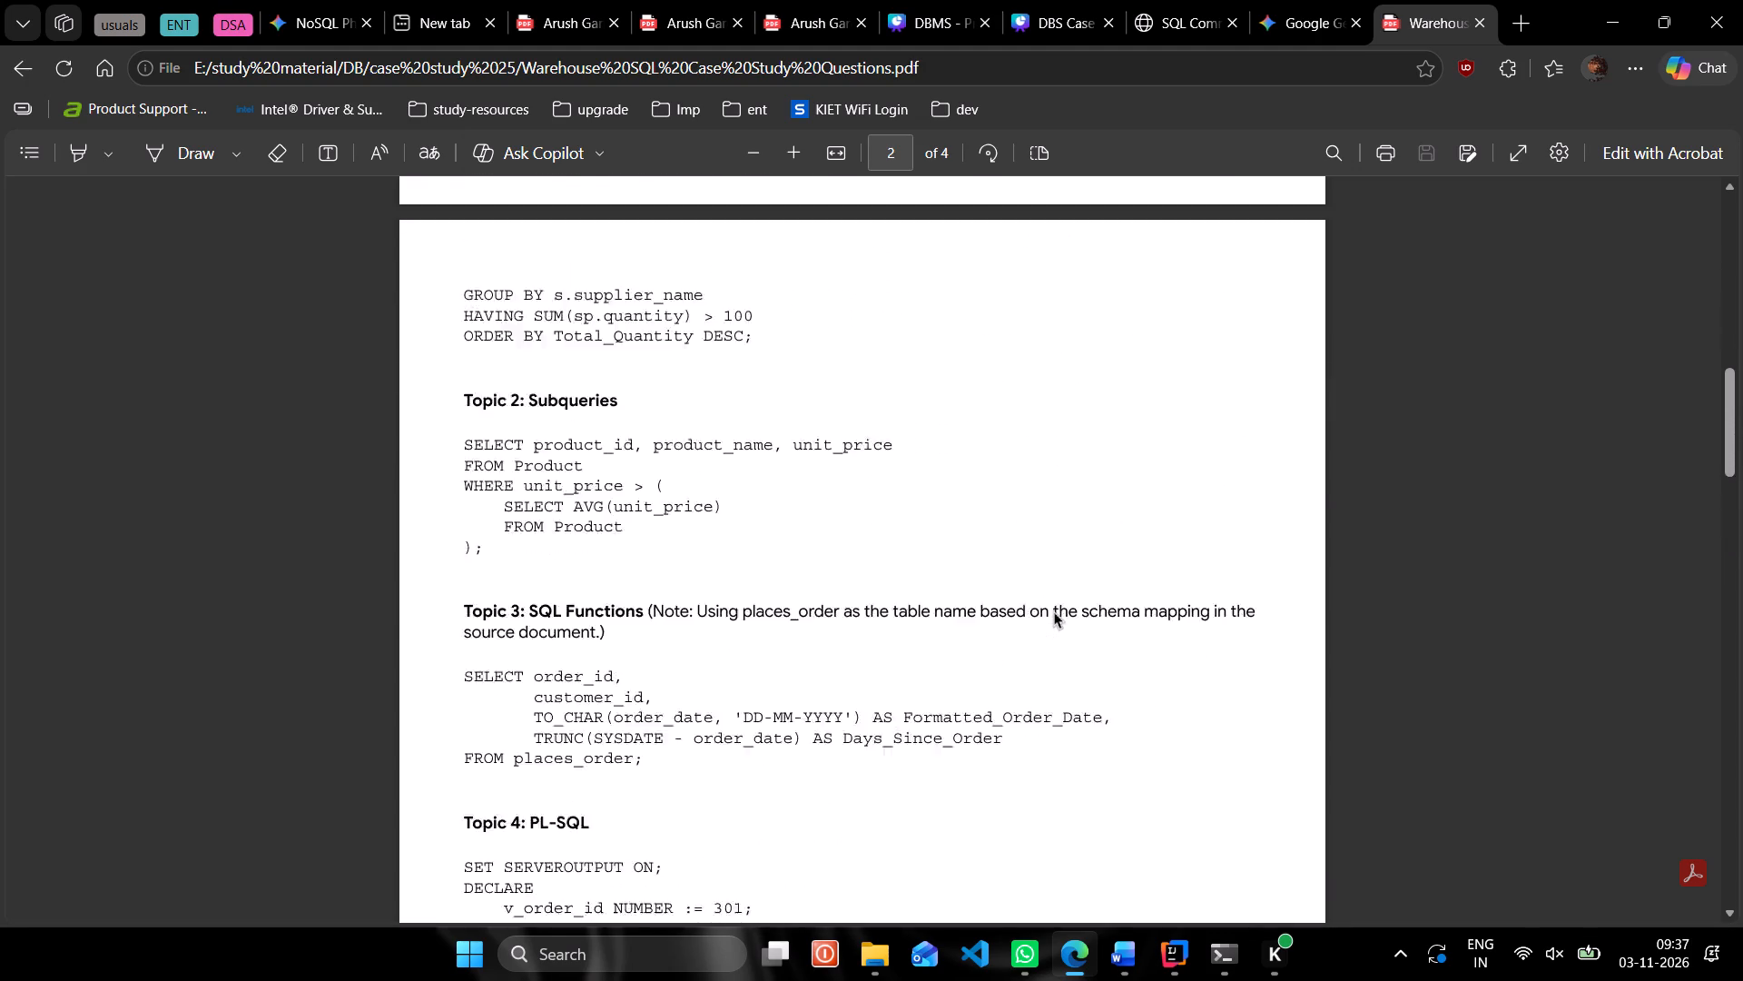
Copy the Topic 2 question from the PDF, from the word Subqueries through "available in the Product table.".
scroll(1054, 611, "up", 3)
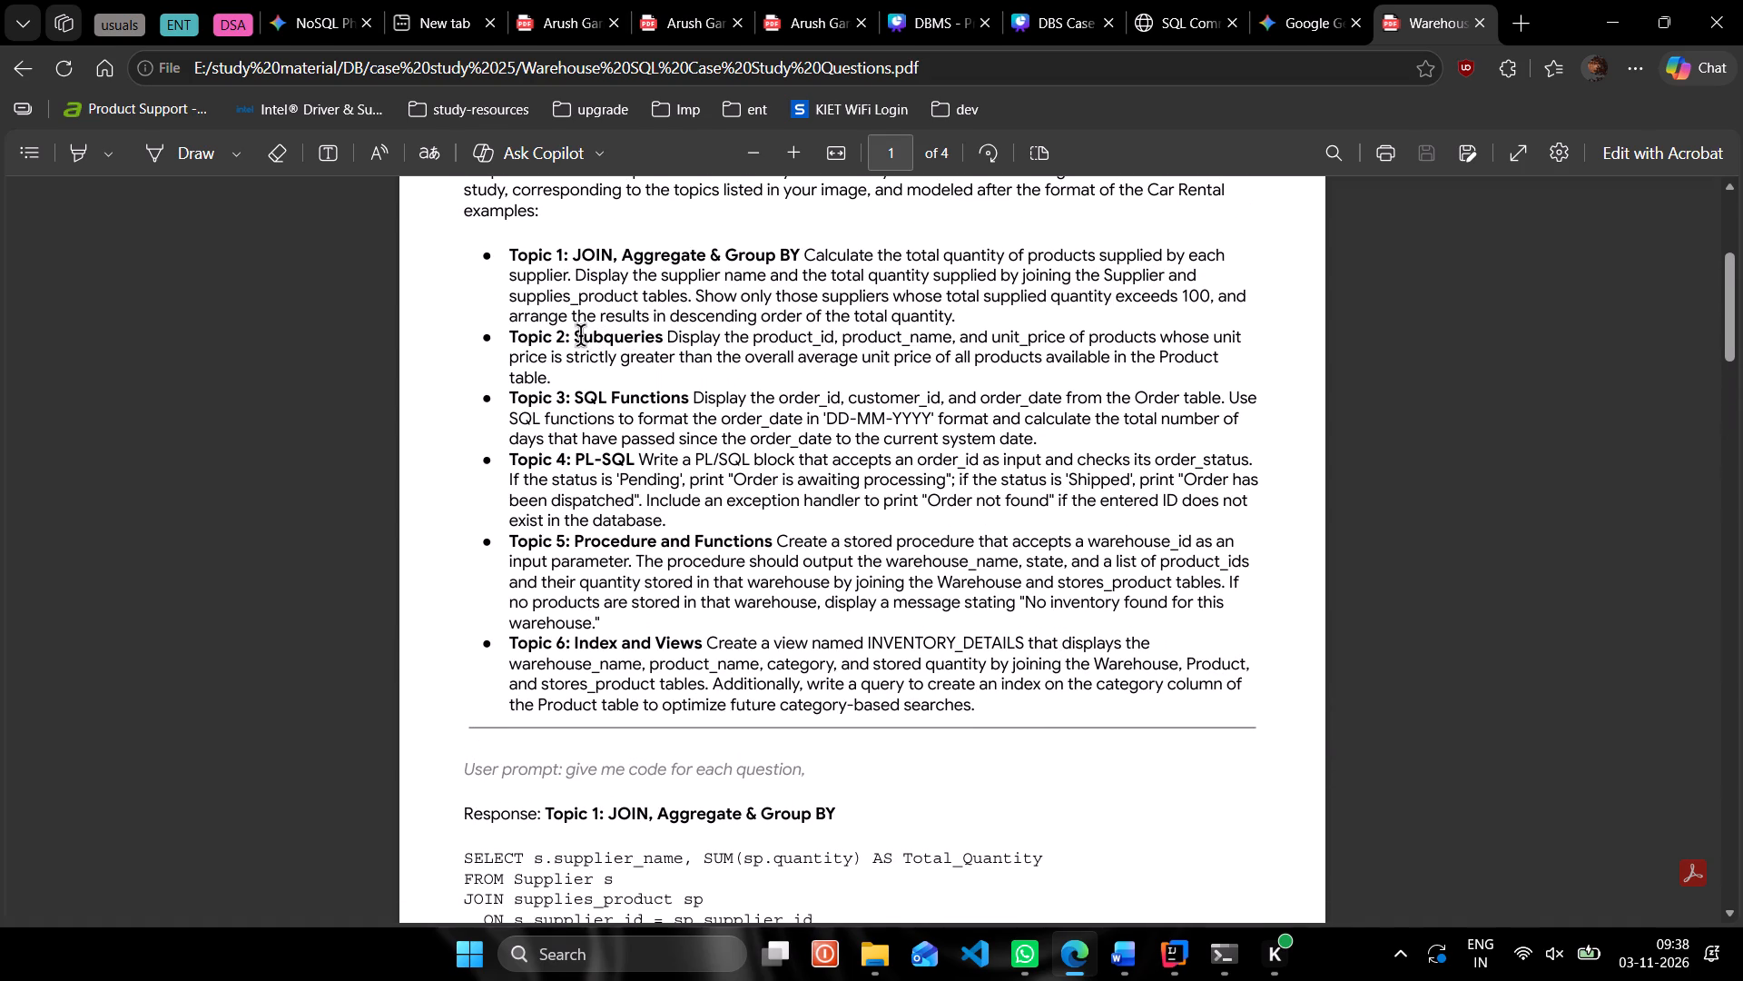
left_click_drag(576, 336, 586, 378)
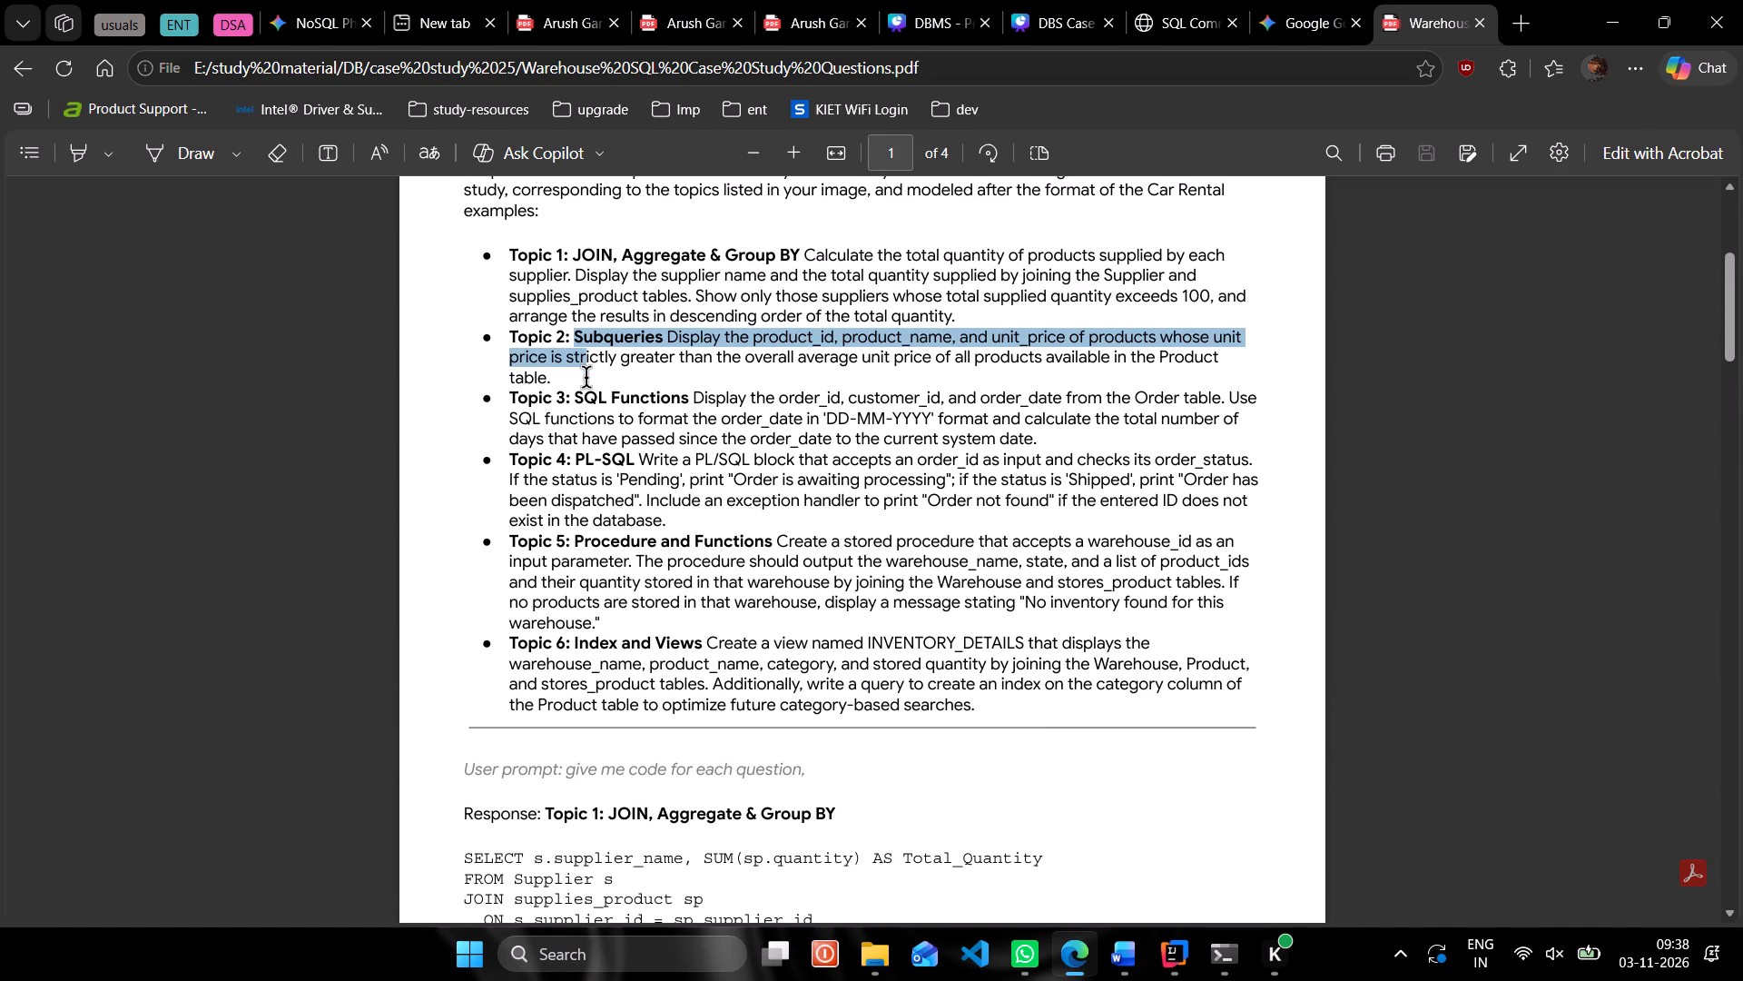
left_click_drag(586, 378, 586, 382)
left_click(559, 372)
left_click_drag(559, 372, 561, 366)
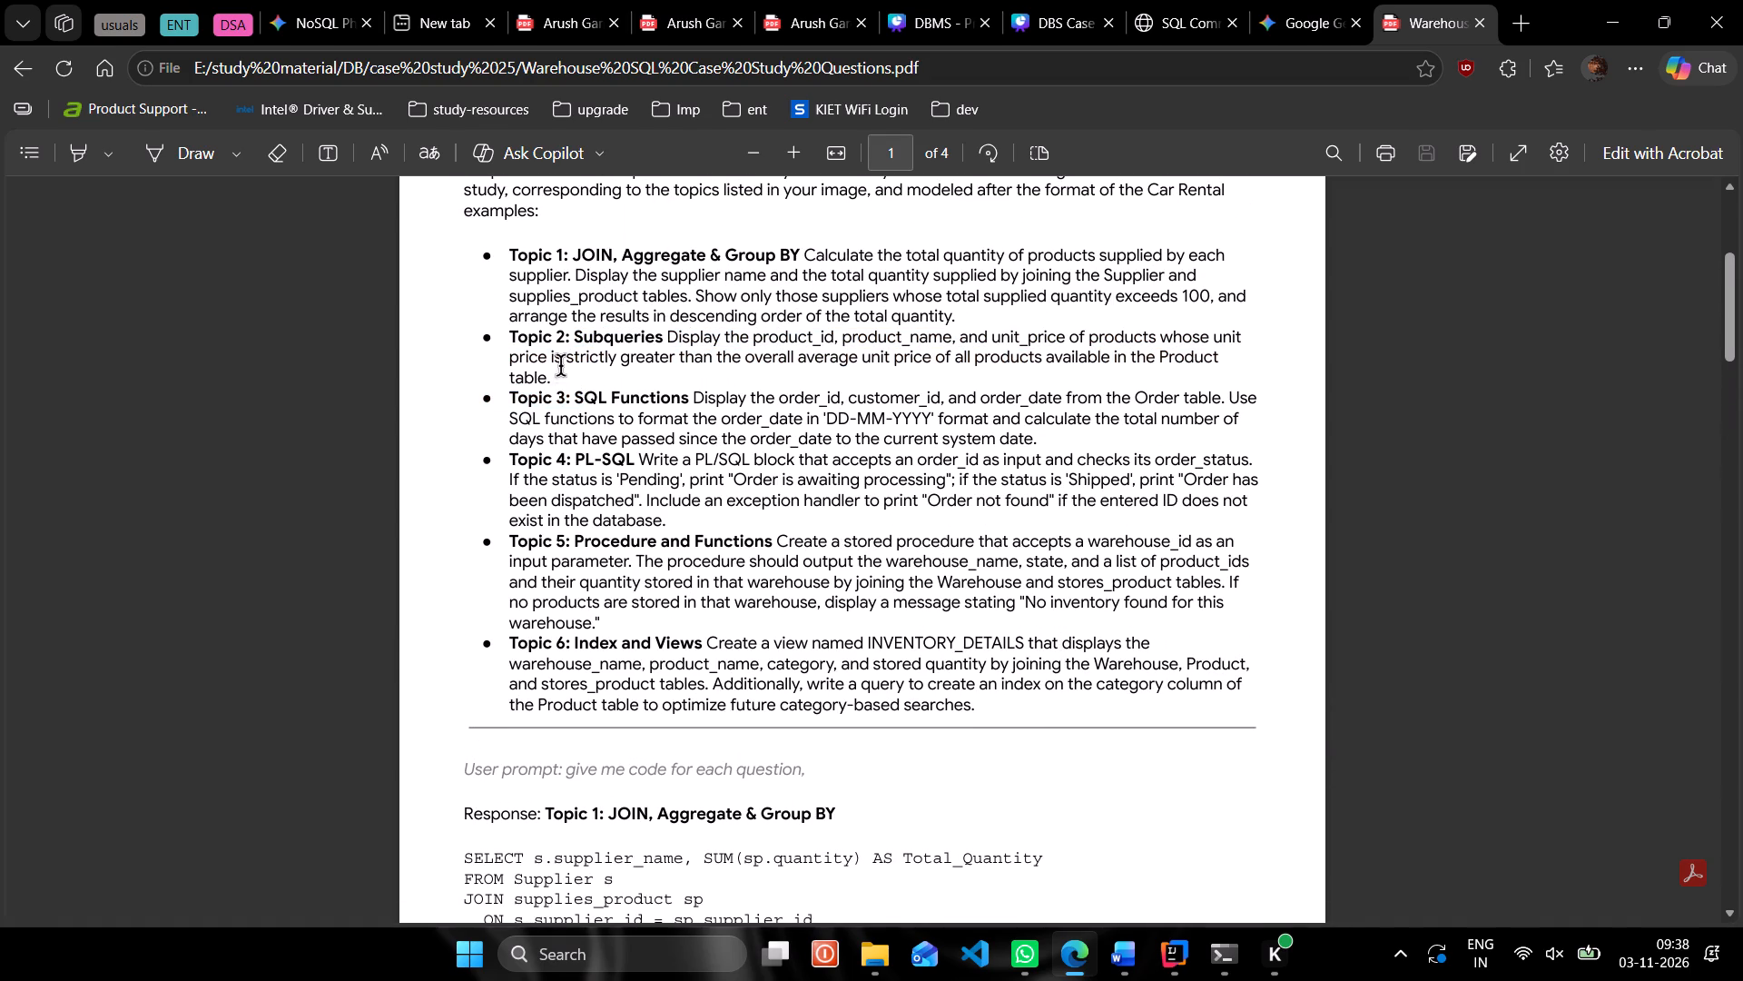
left_click_drag(561, 366, 576, 340)
left_click_drag(576, 340, 584, 347)
left_click_drag(584, 347, 539, 374)
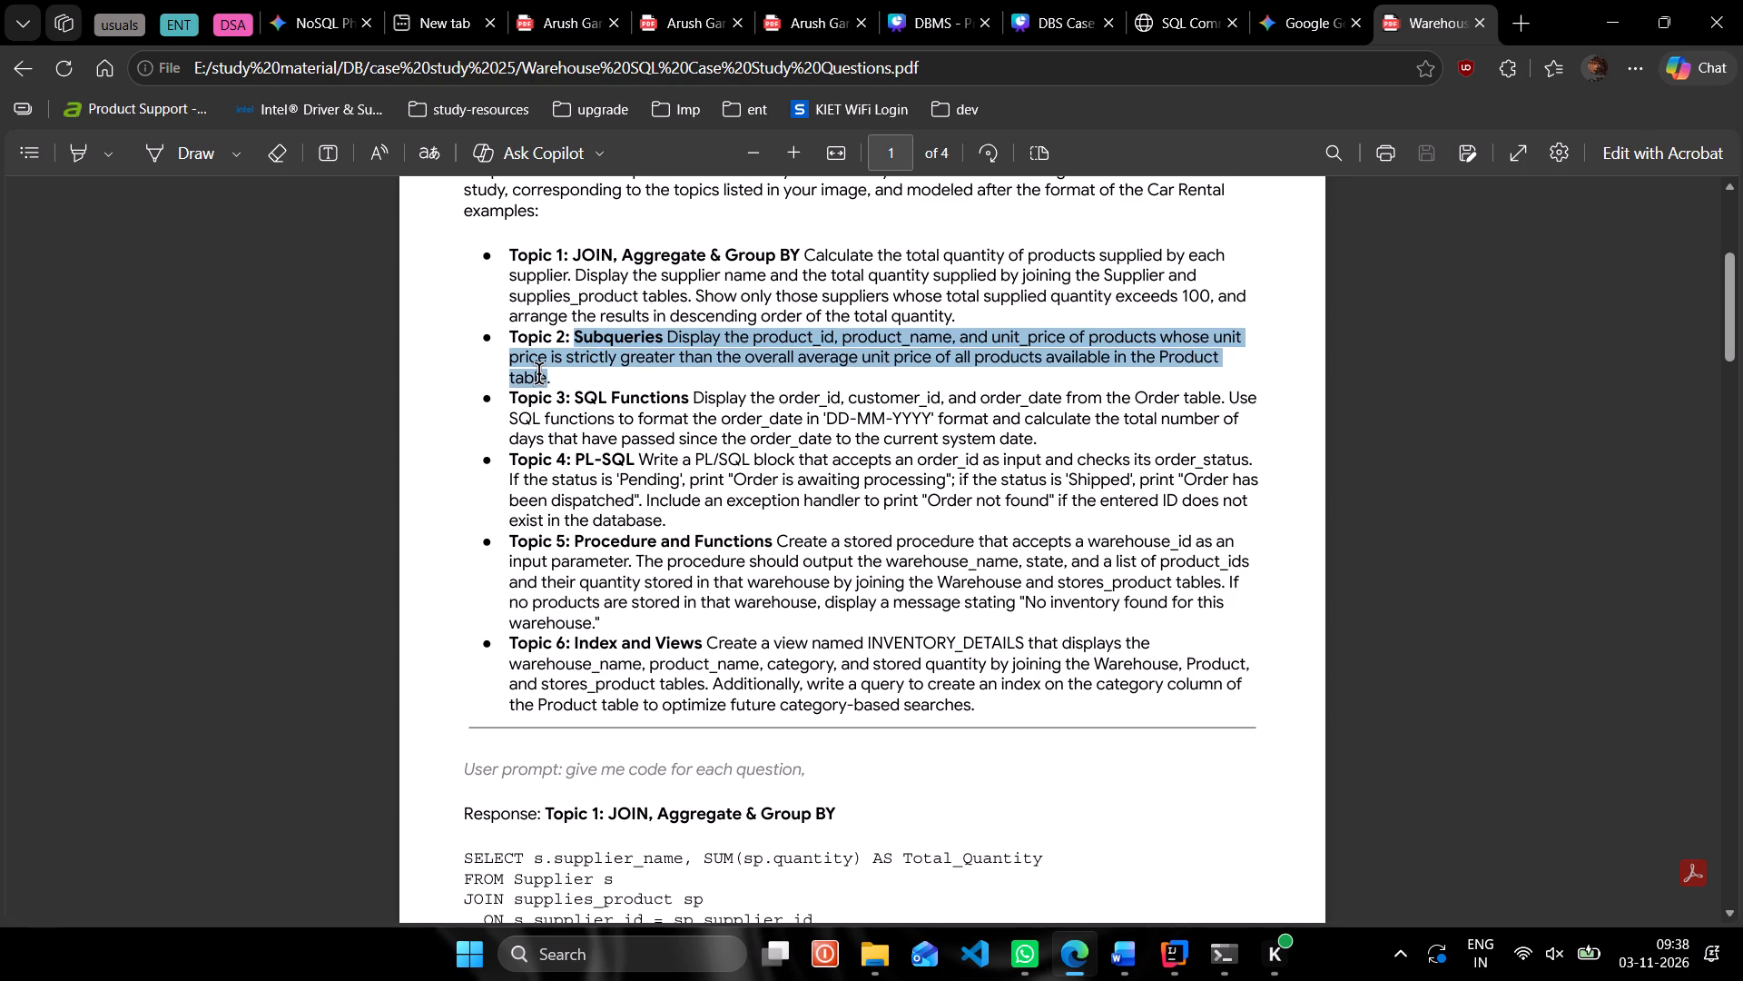
left_click_drag(539, 374, 540, 374)
left_click_drag(540, 374, 549, 372)
key("ctrl+c")
key("ctrl+c")
key("ctrl+c")
key("ctrl+c")
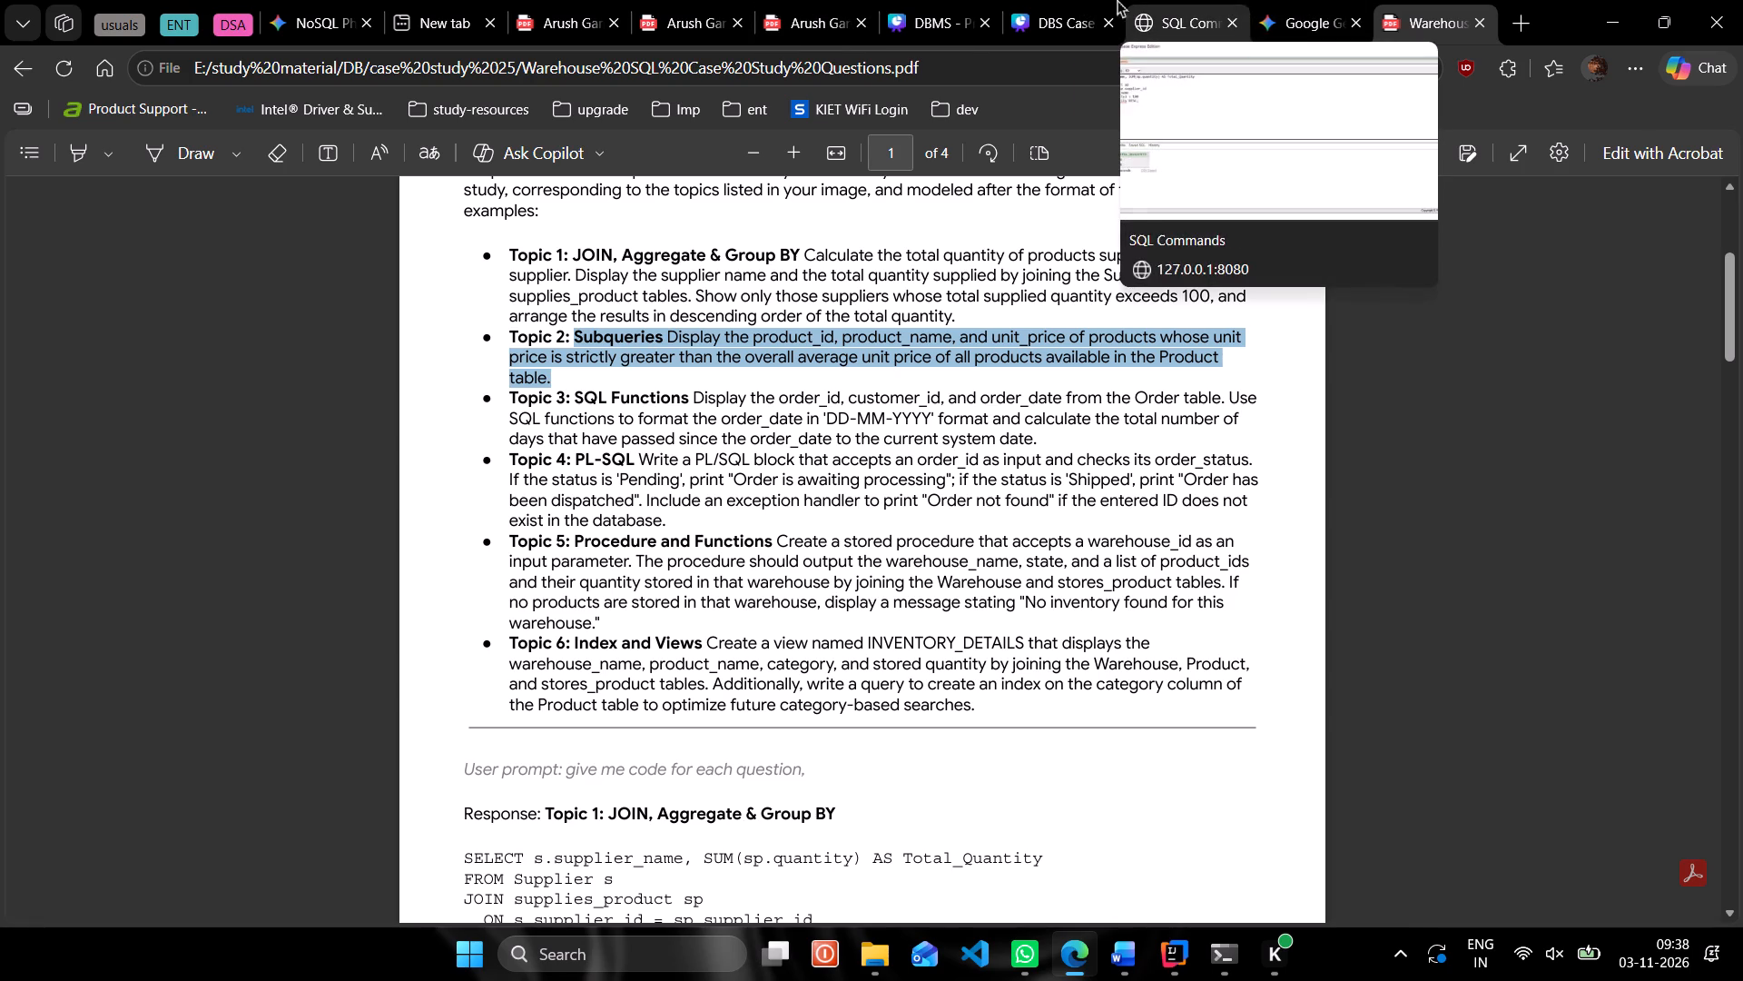
Replace the first question on page 10 of the DBS Case Study - 25 presentation with the copied Subqueries question.
left_click(1093, 0)
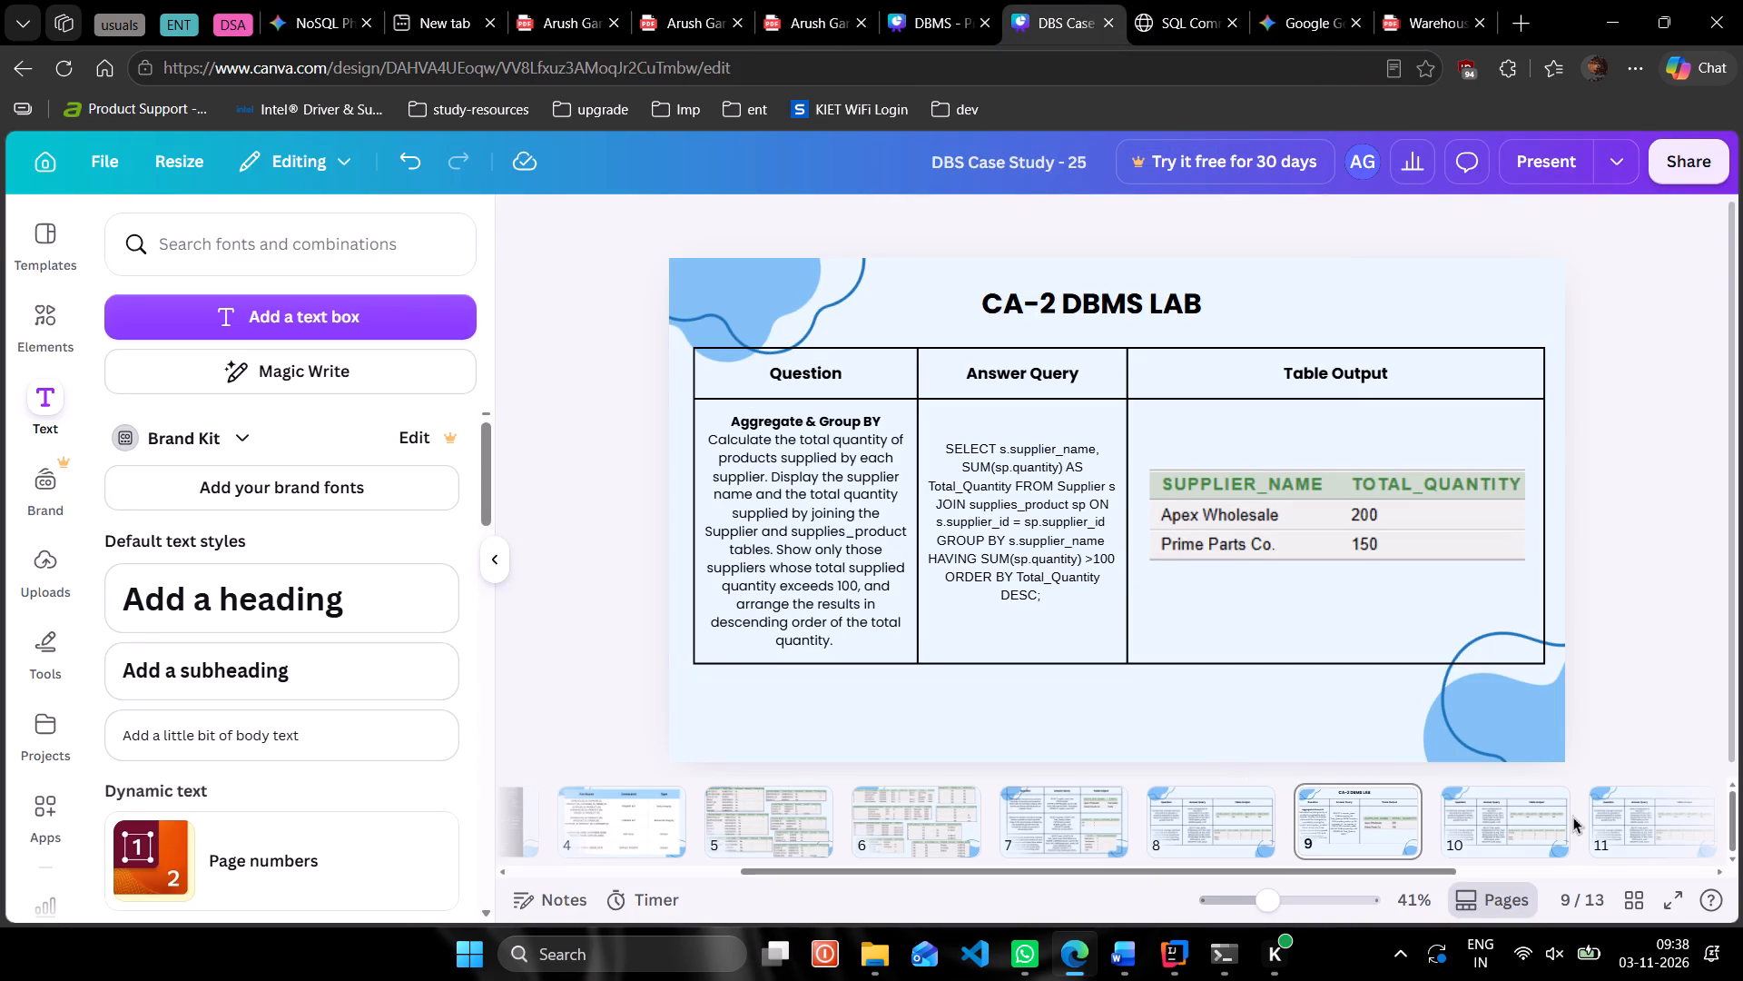
left_click(1573, 817)
left_click(1538, 817)
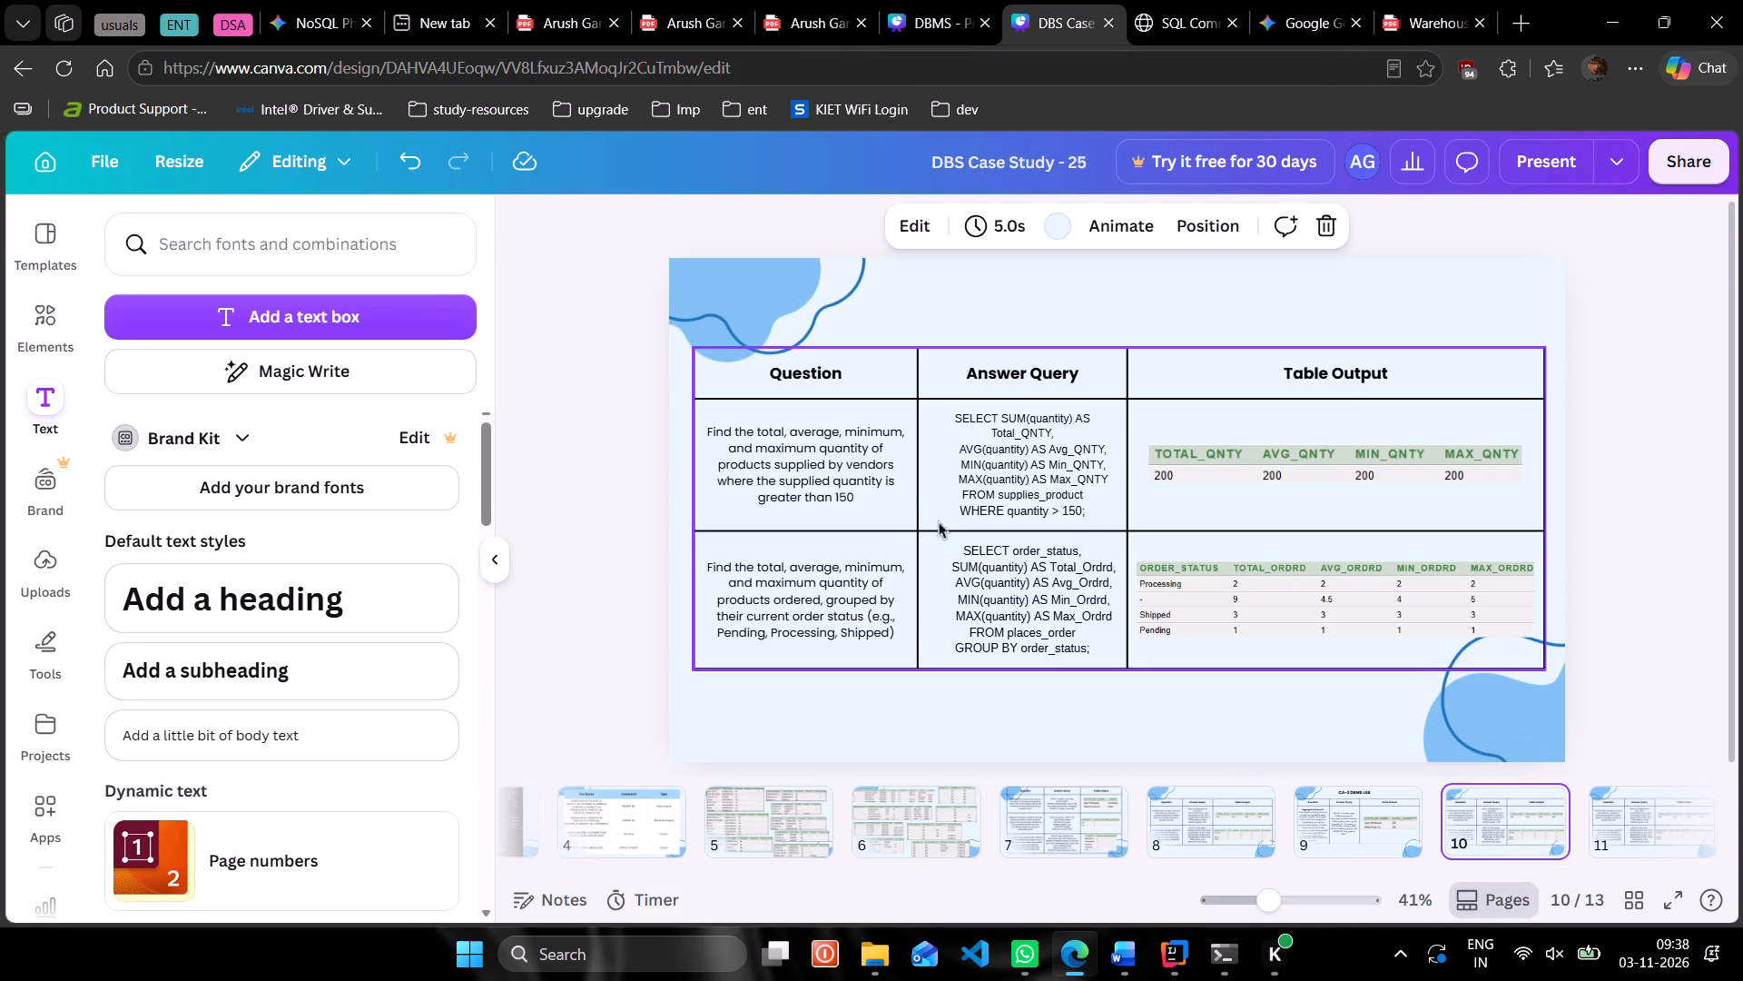
triple_click(835, 455)
key("ctrl+v")
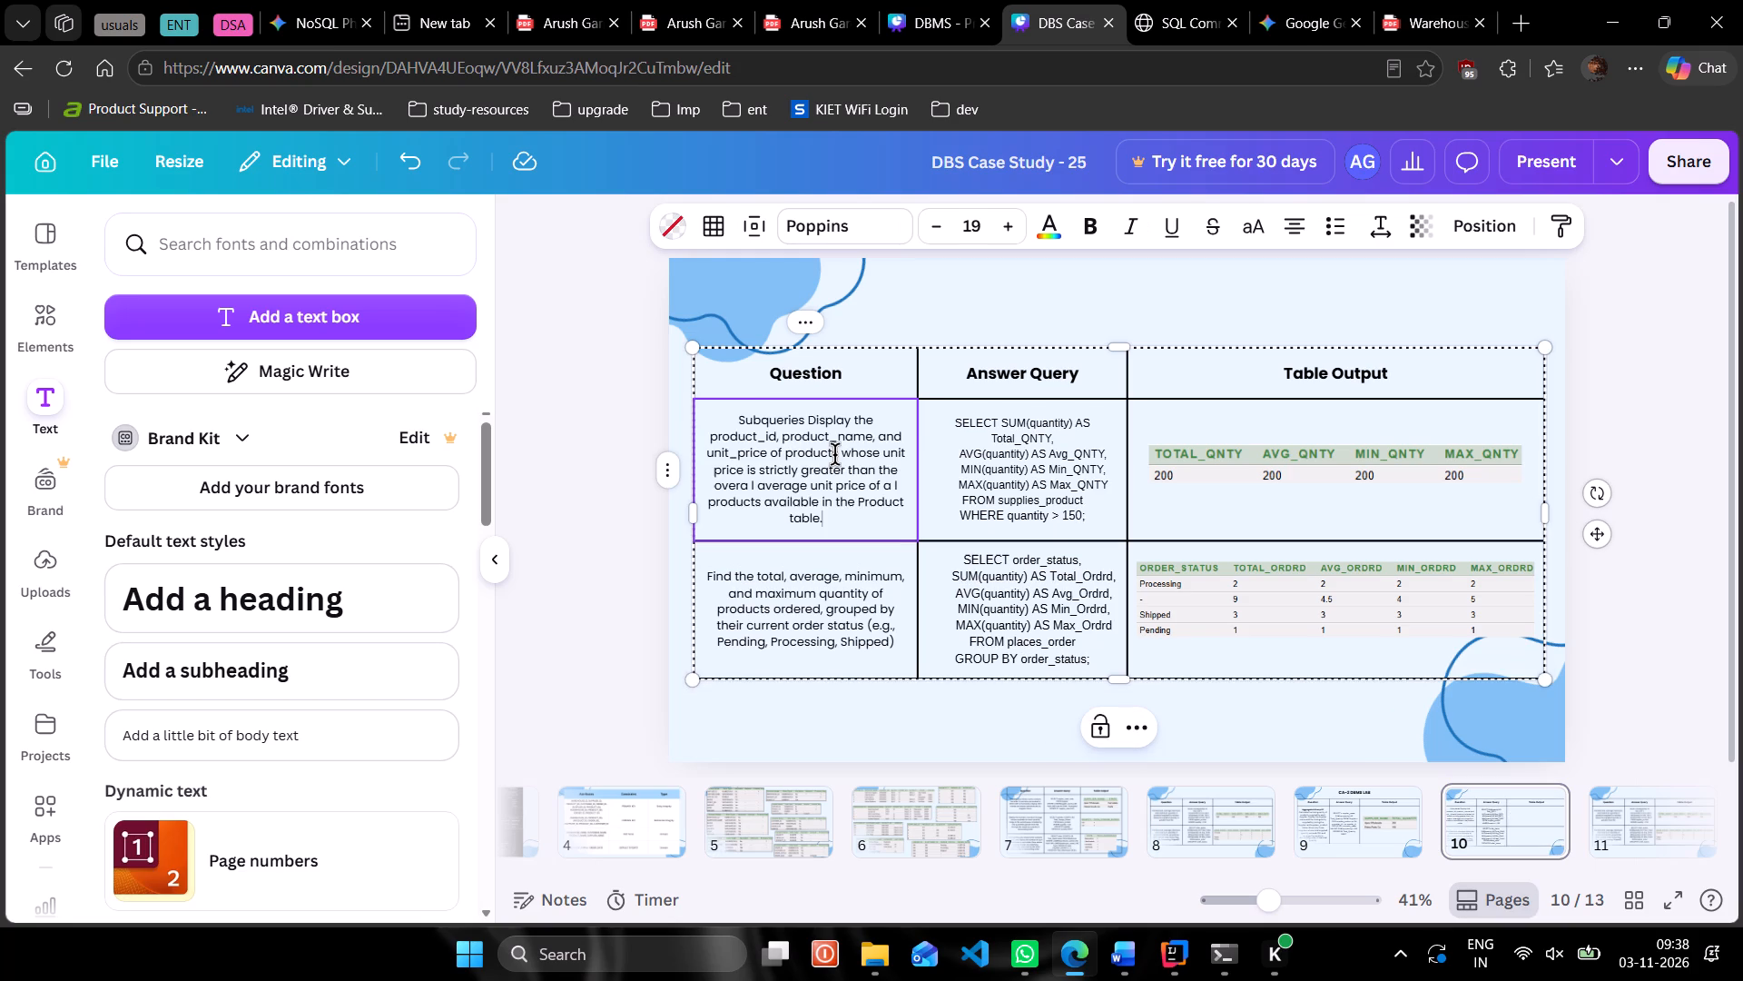
Set the pasted Subqueries question's font size to 21 and compare it with the question and query text on page 9.
key("ctrl+a")
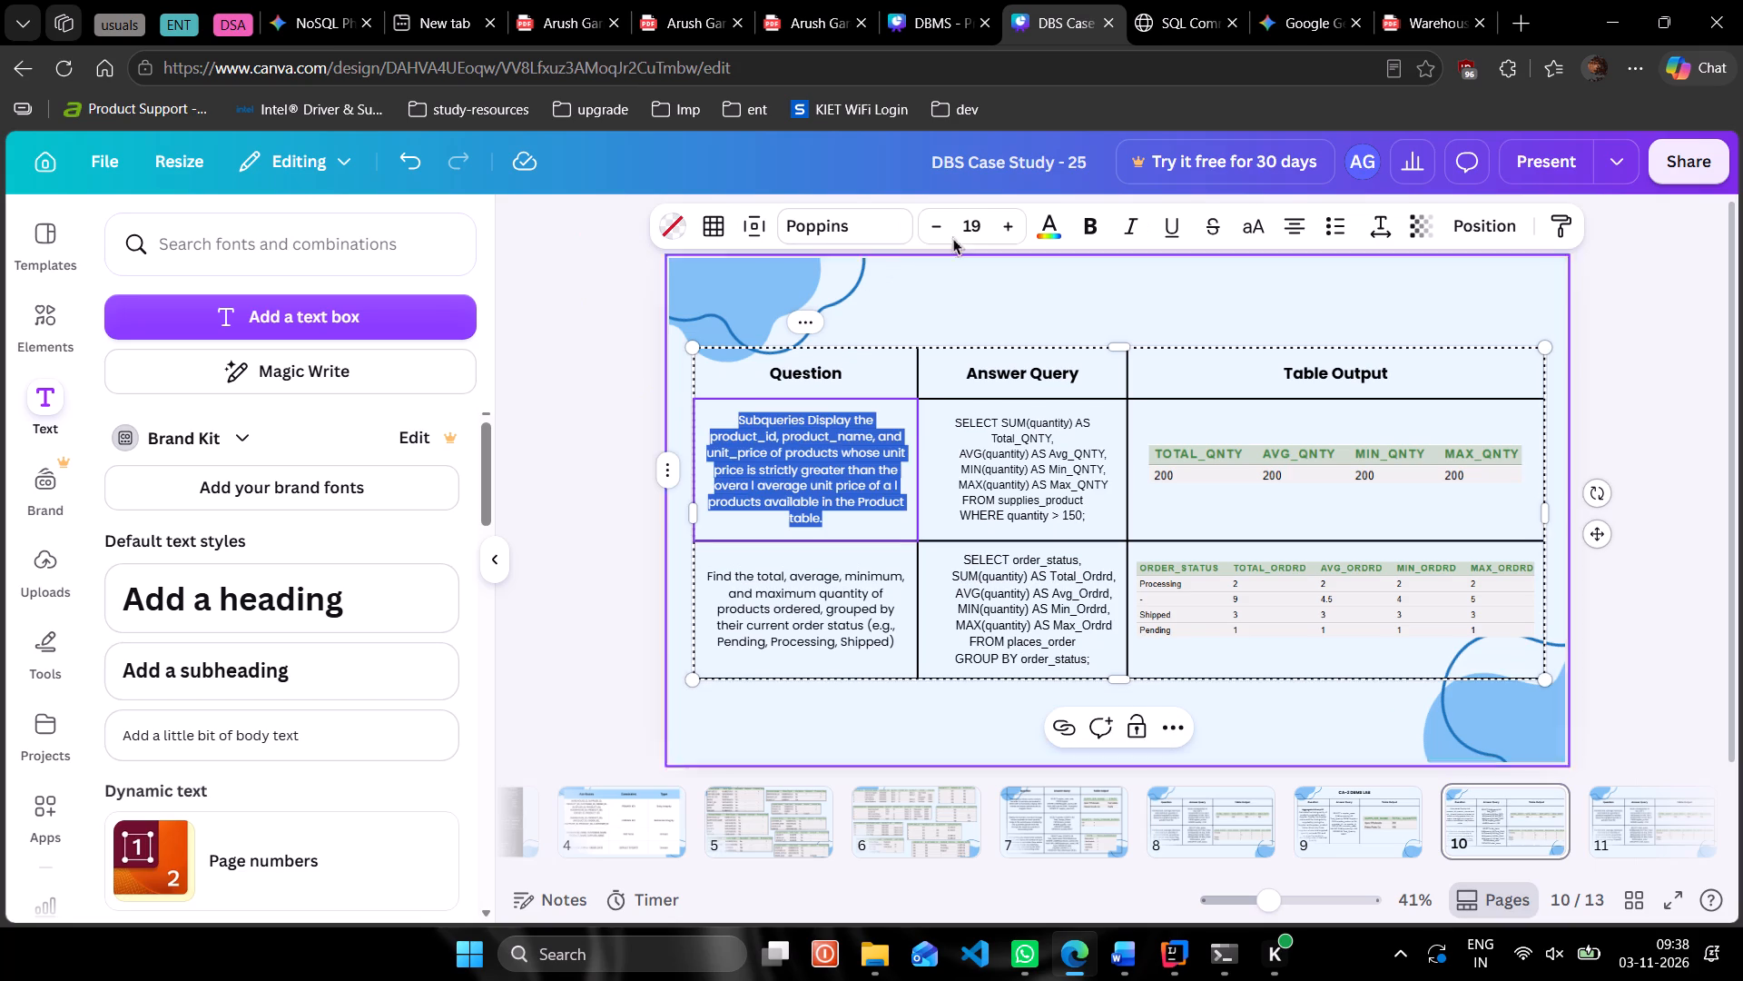
double_click(1013, 225)
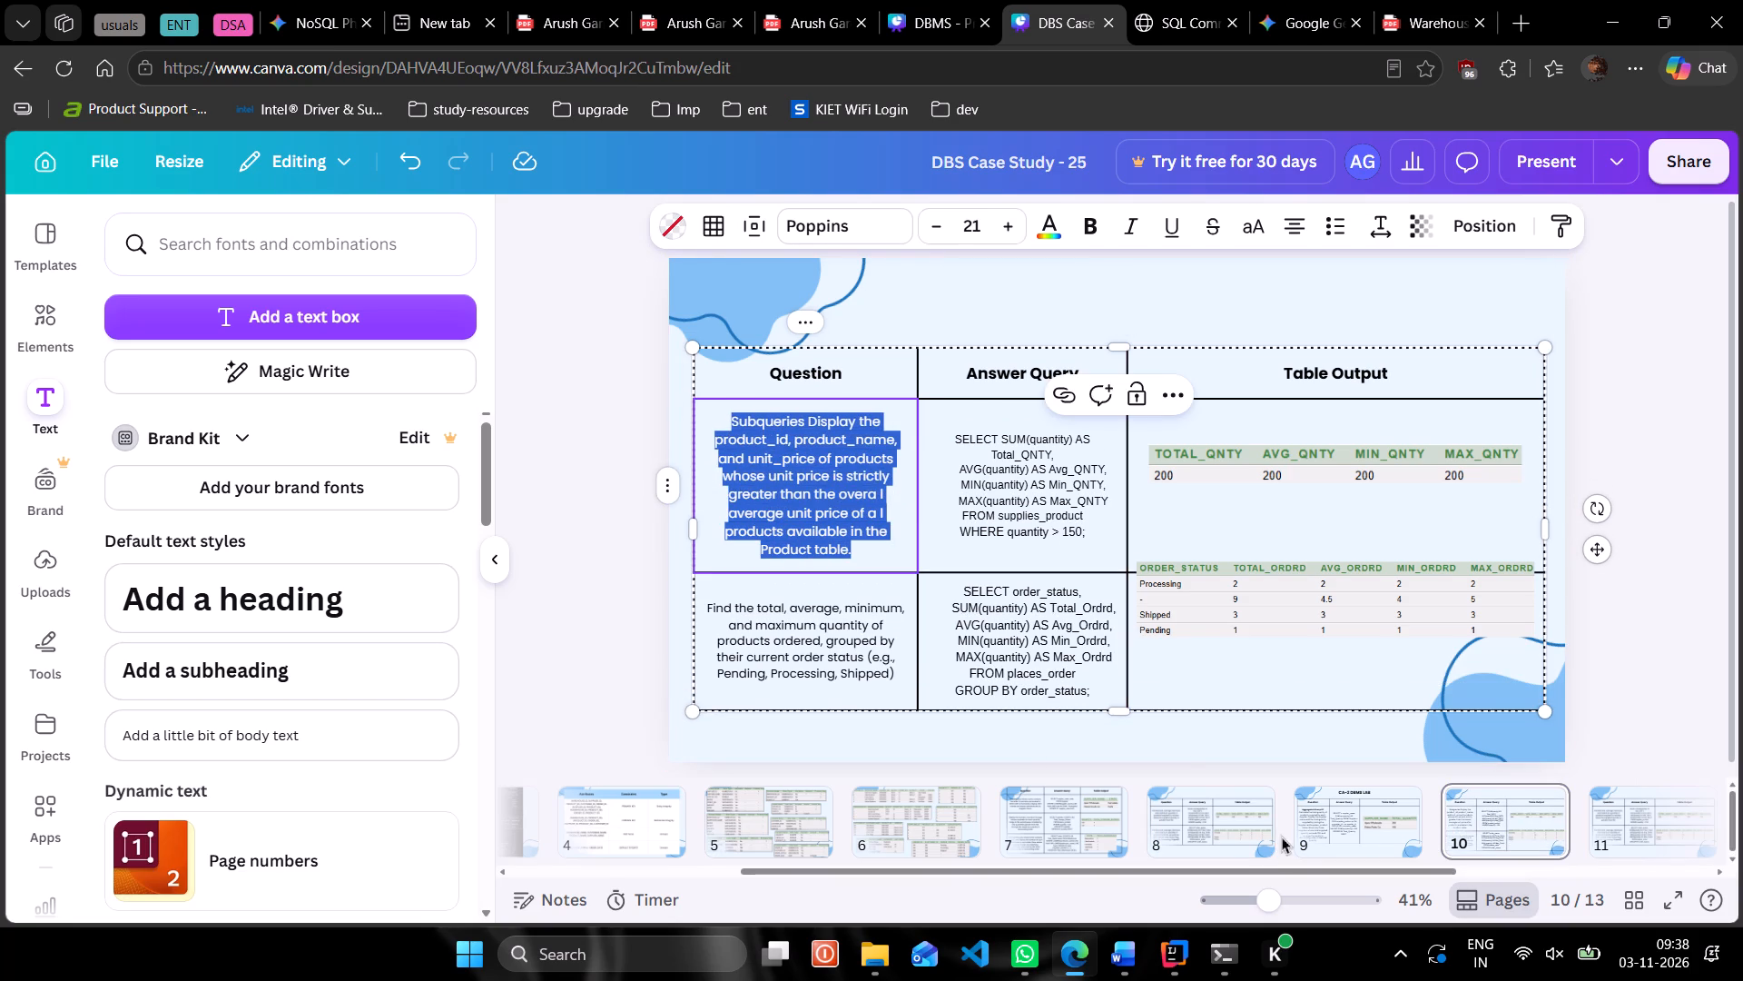
left_click(1325, 818)
triple_click(803, 514)
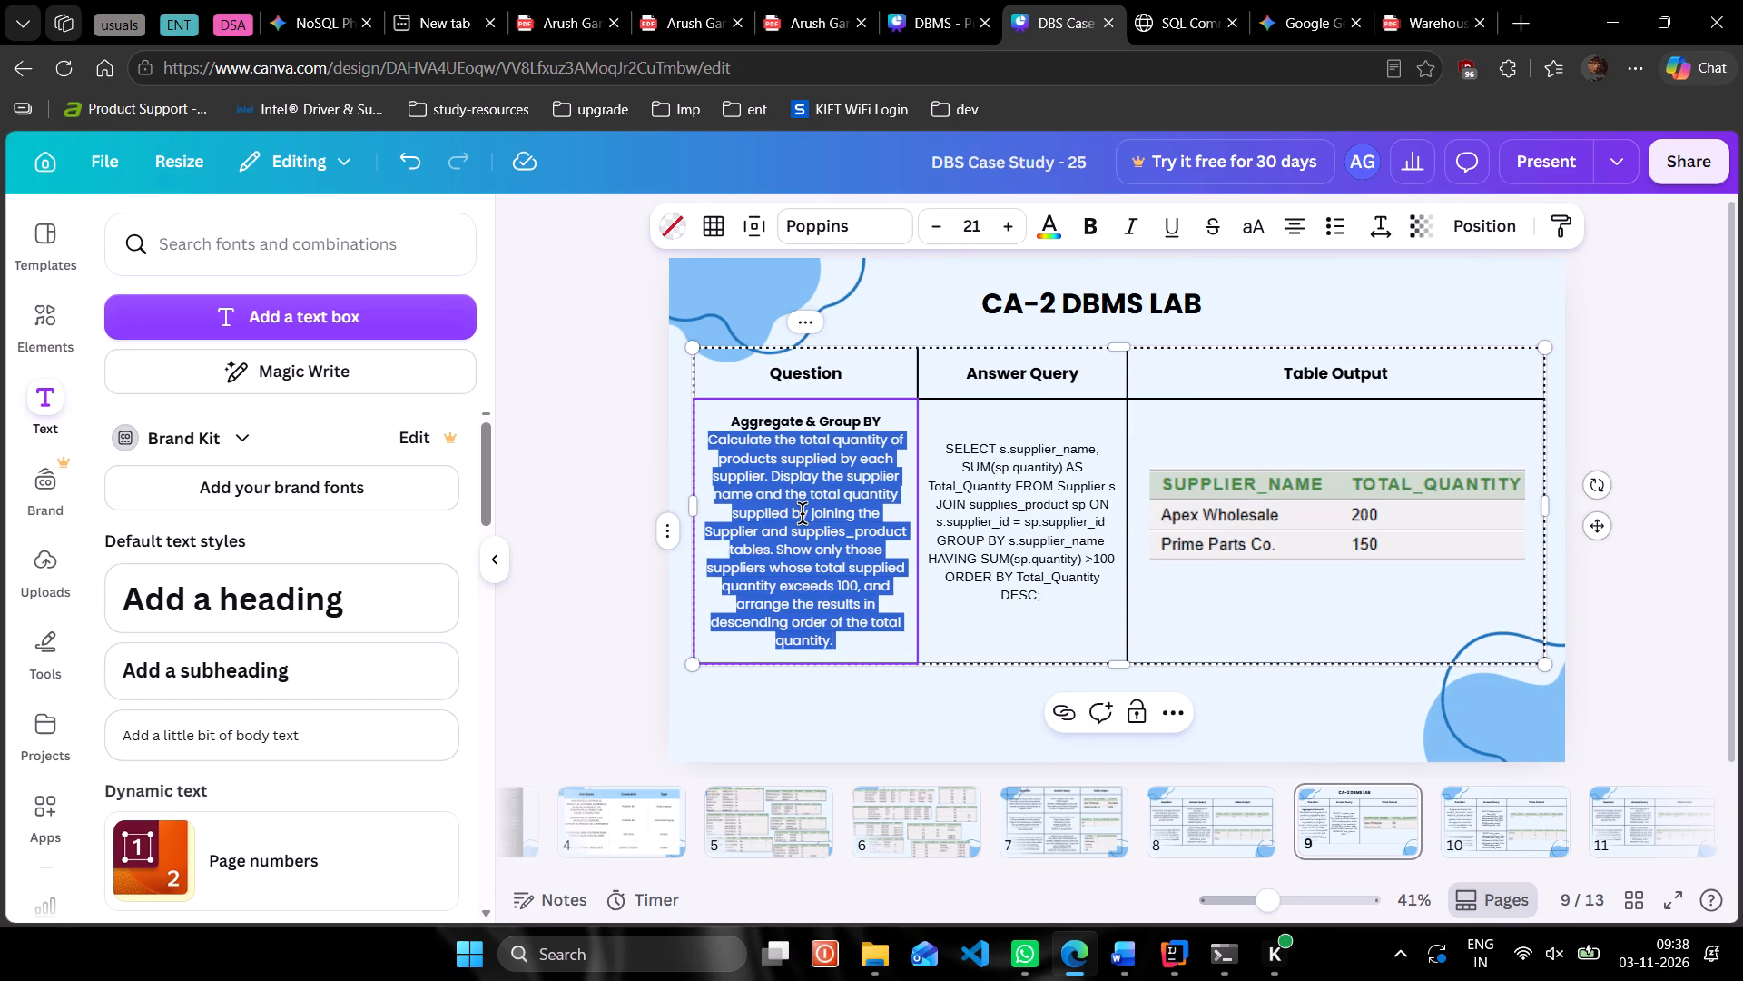
triple_click(969, 518)
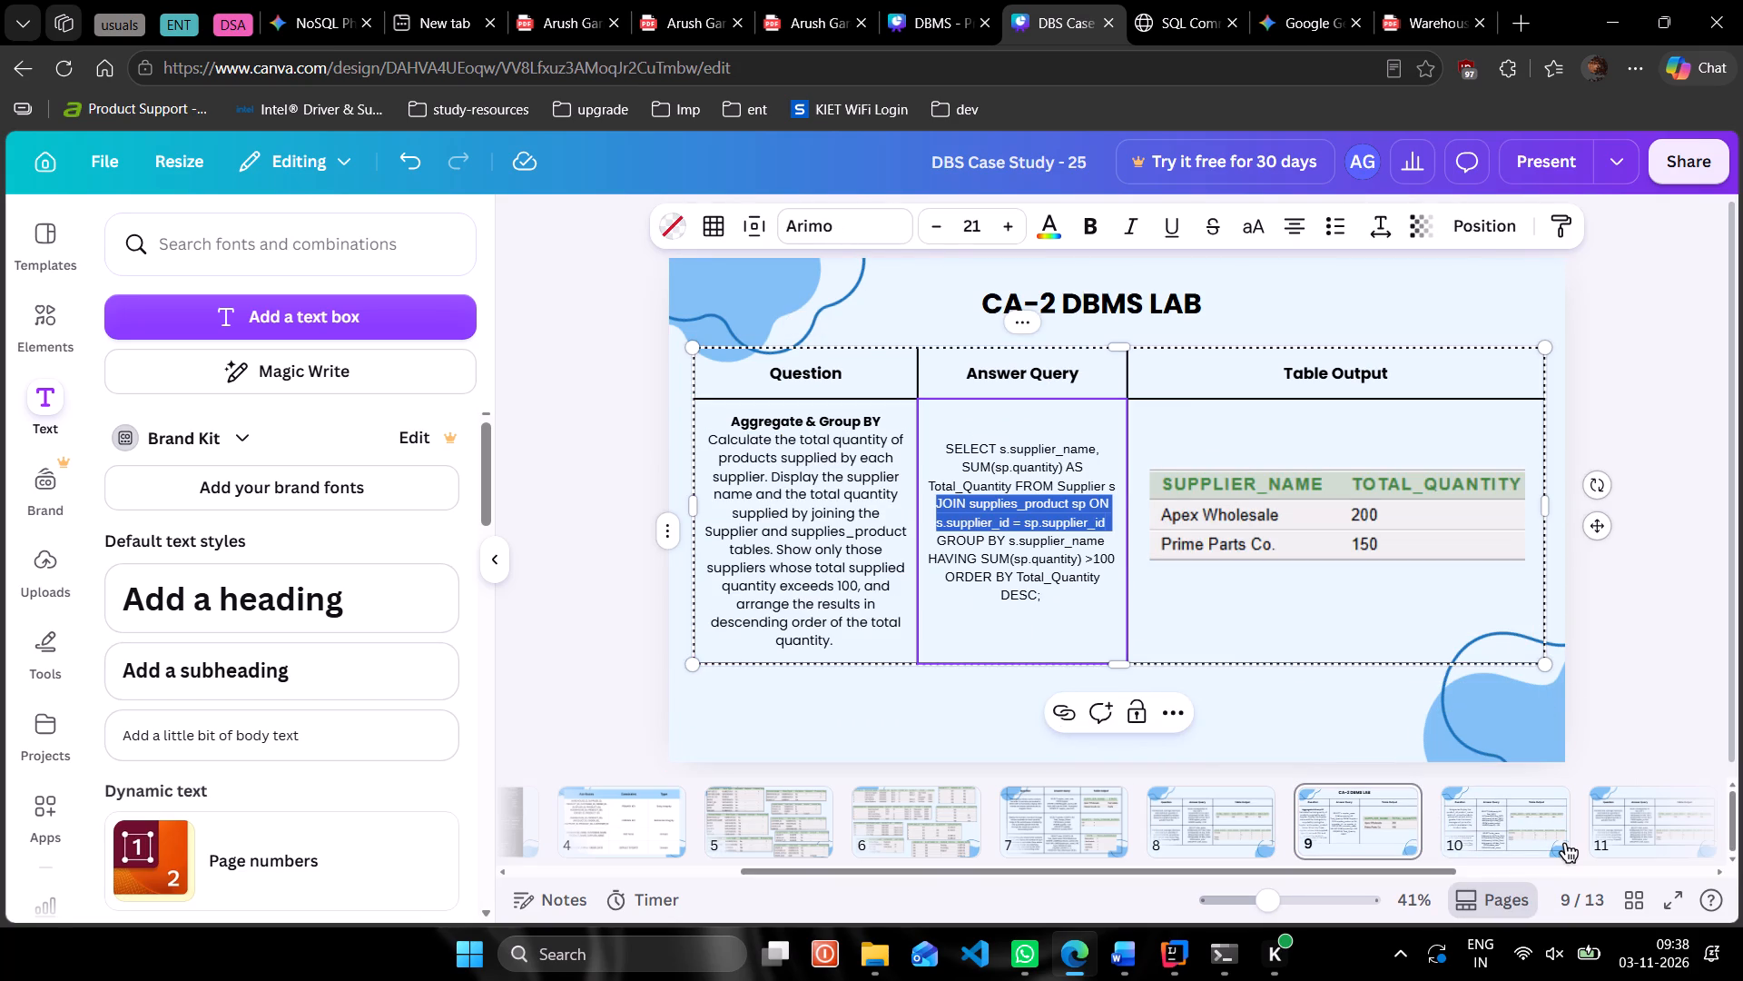
Put the Subqueries heading on its own line above the question text on page 10.
left_click(1486, 809)
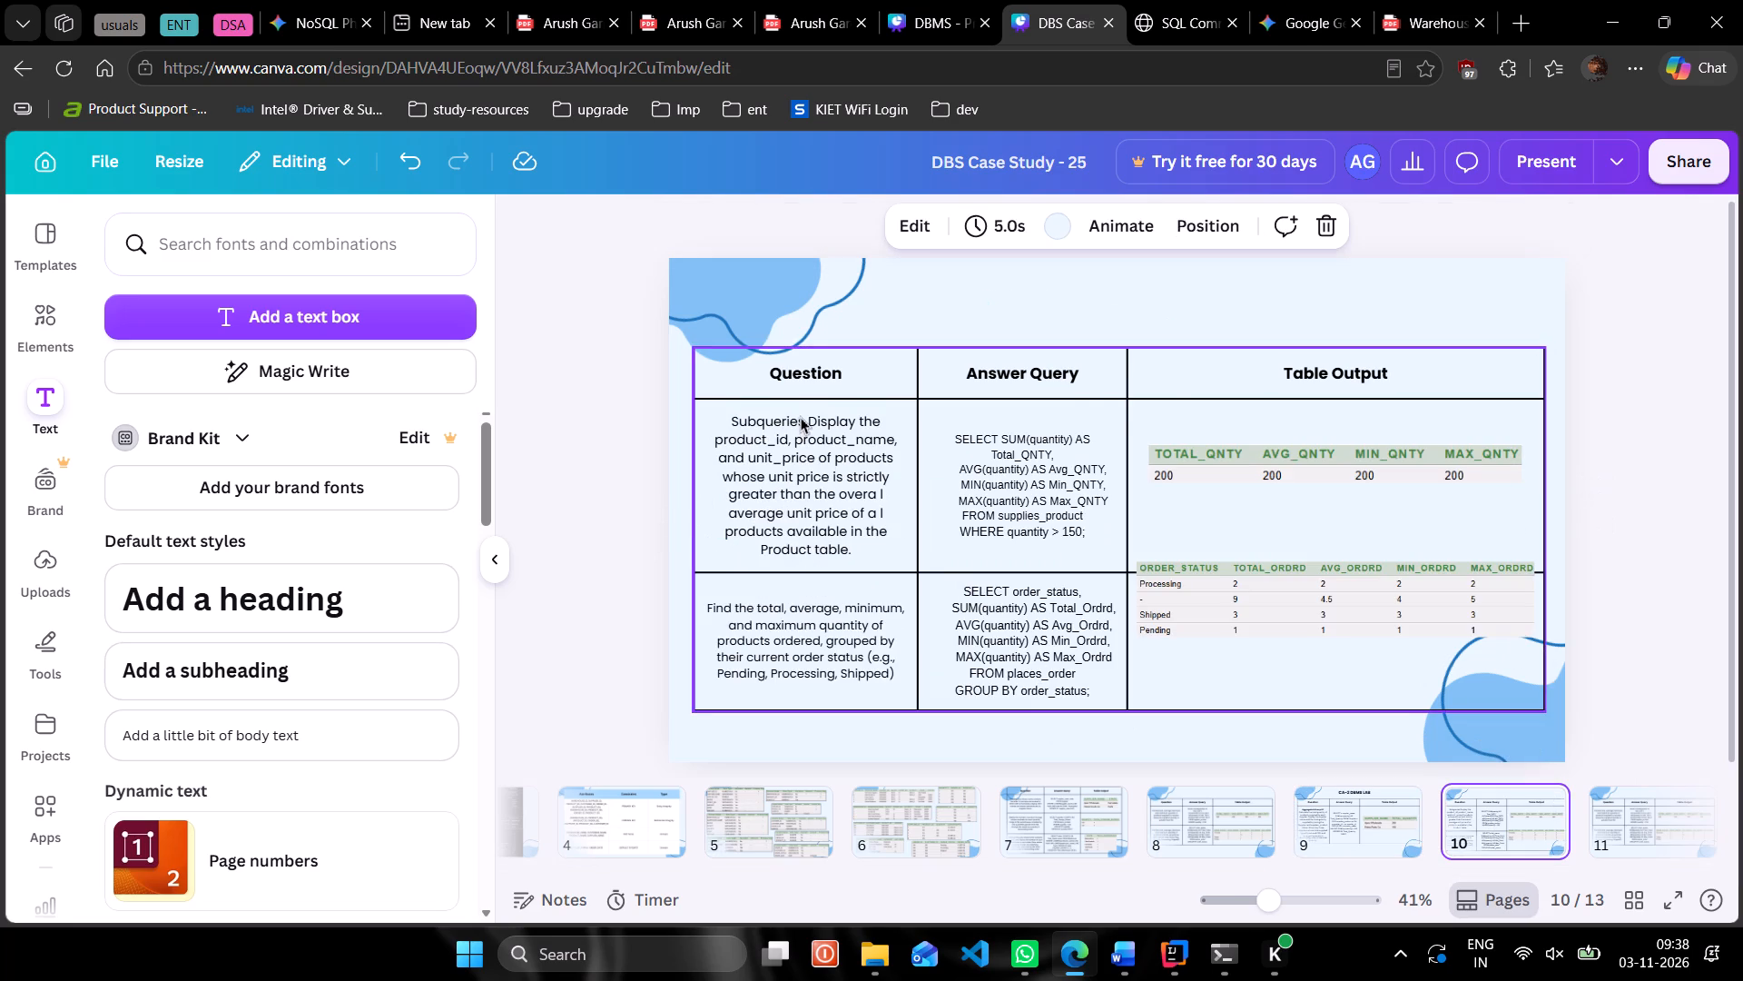
double_click(801, 417)
left_click(767, 418)
key("ctrl+Right")
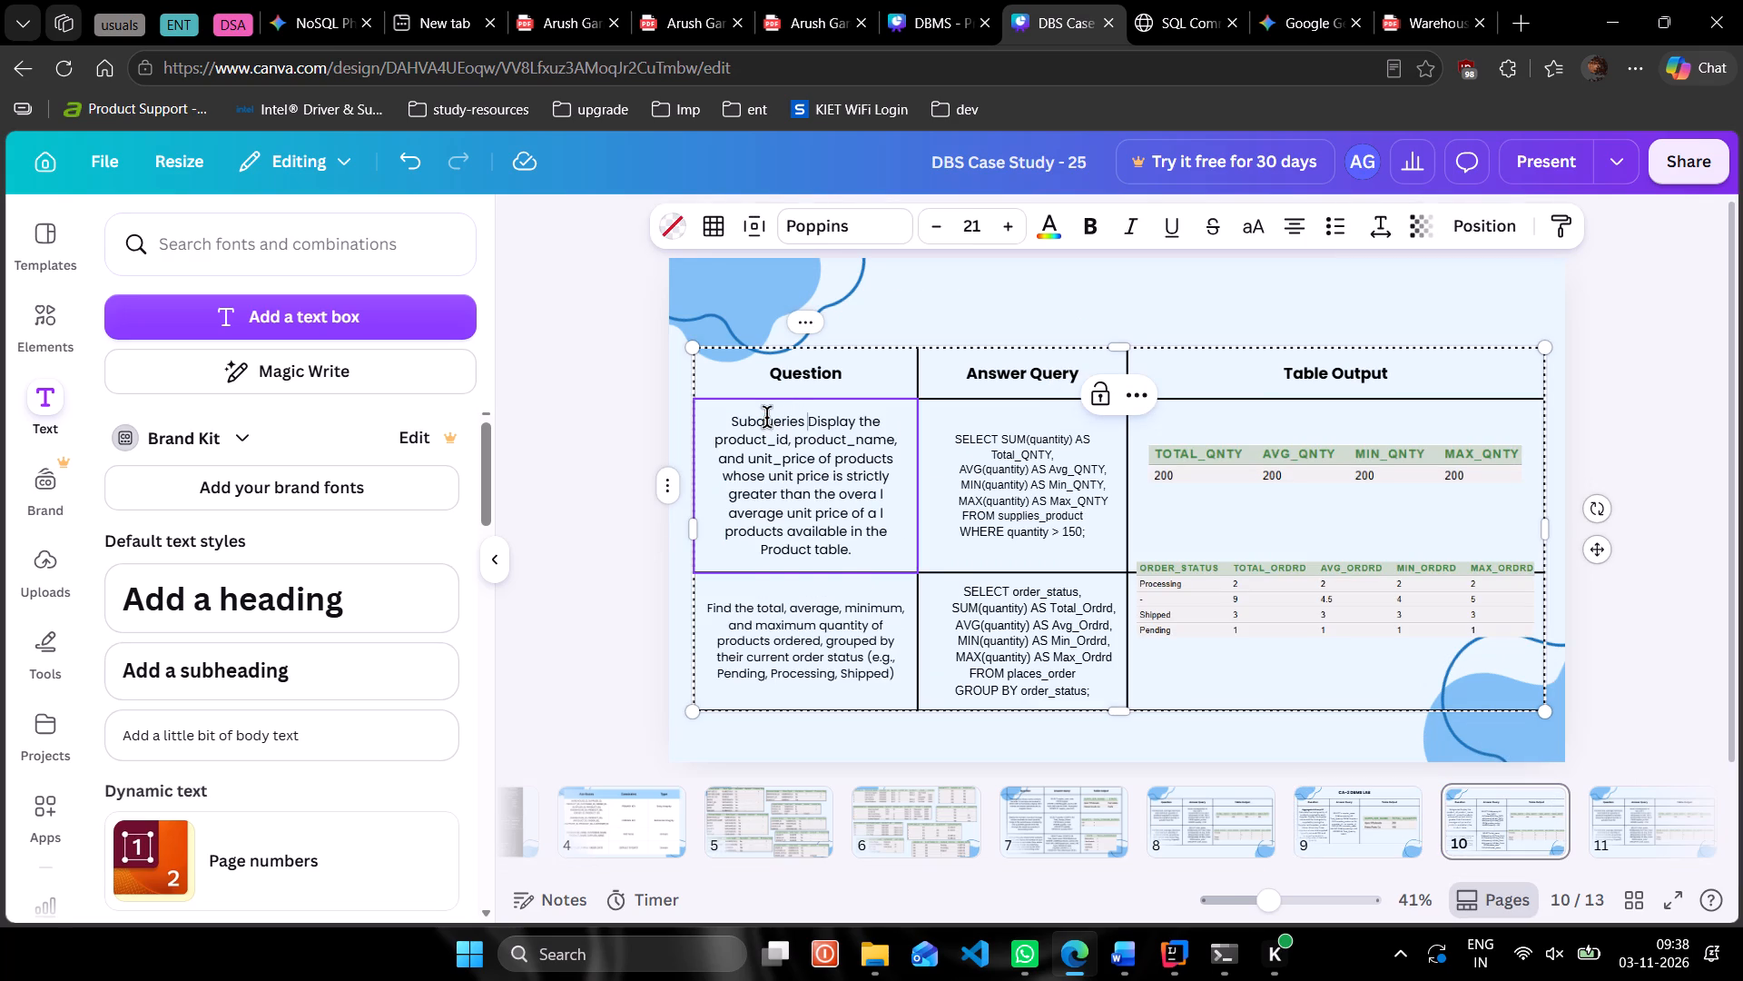
key("Return")
Make the Subqueries heading in the first question cell on page 10 bold.
key("Up")
key("shift+Right")
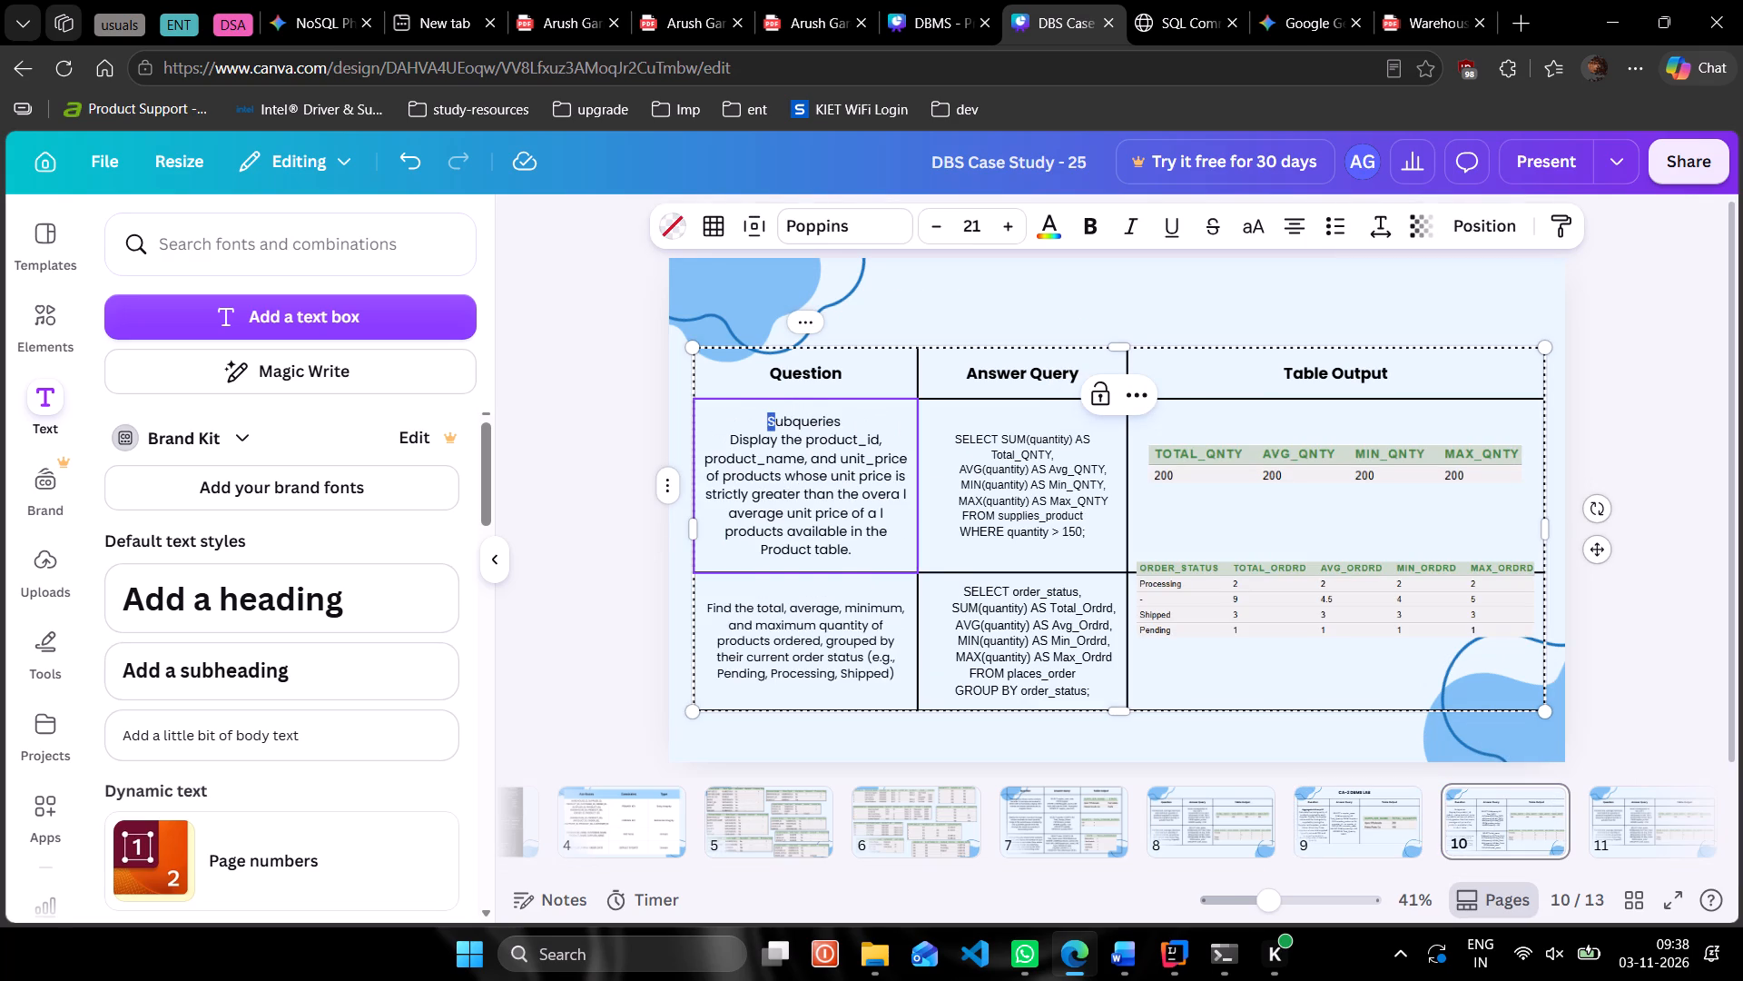
key("shift+Right")
key("shift+Right")
key("ctrl+shift+Right")
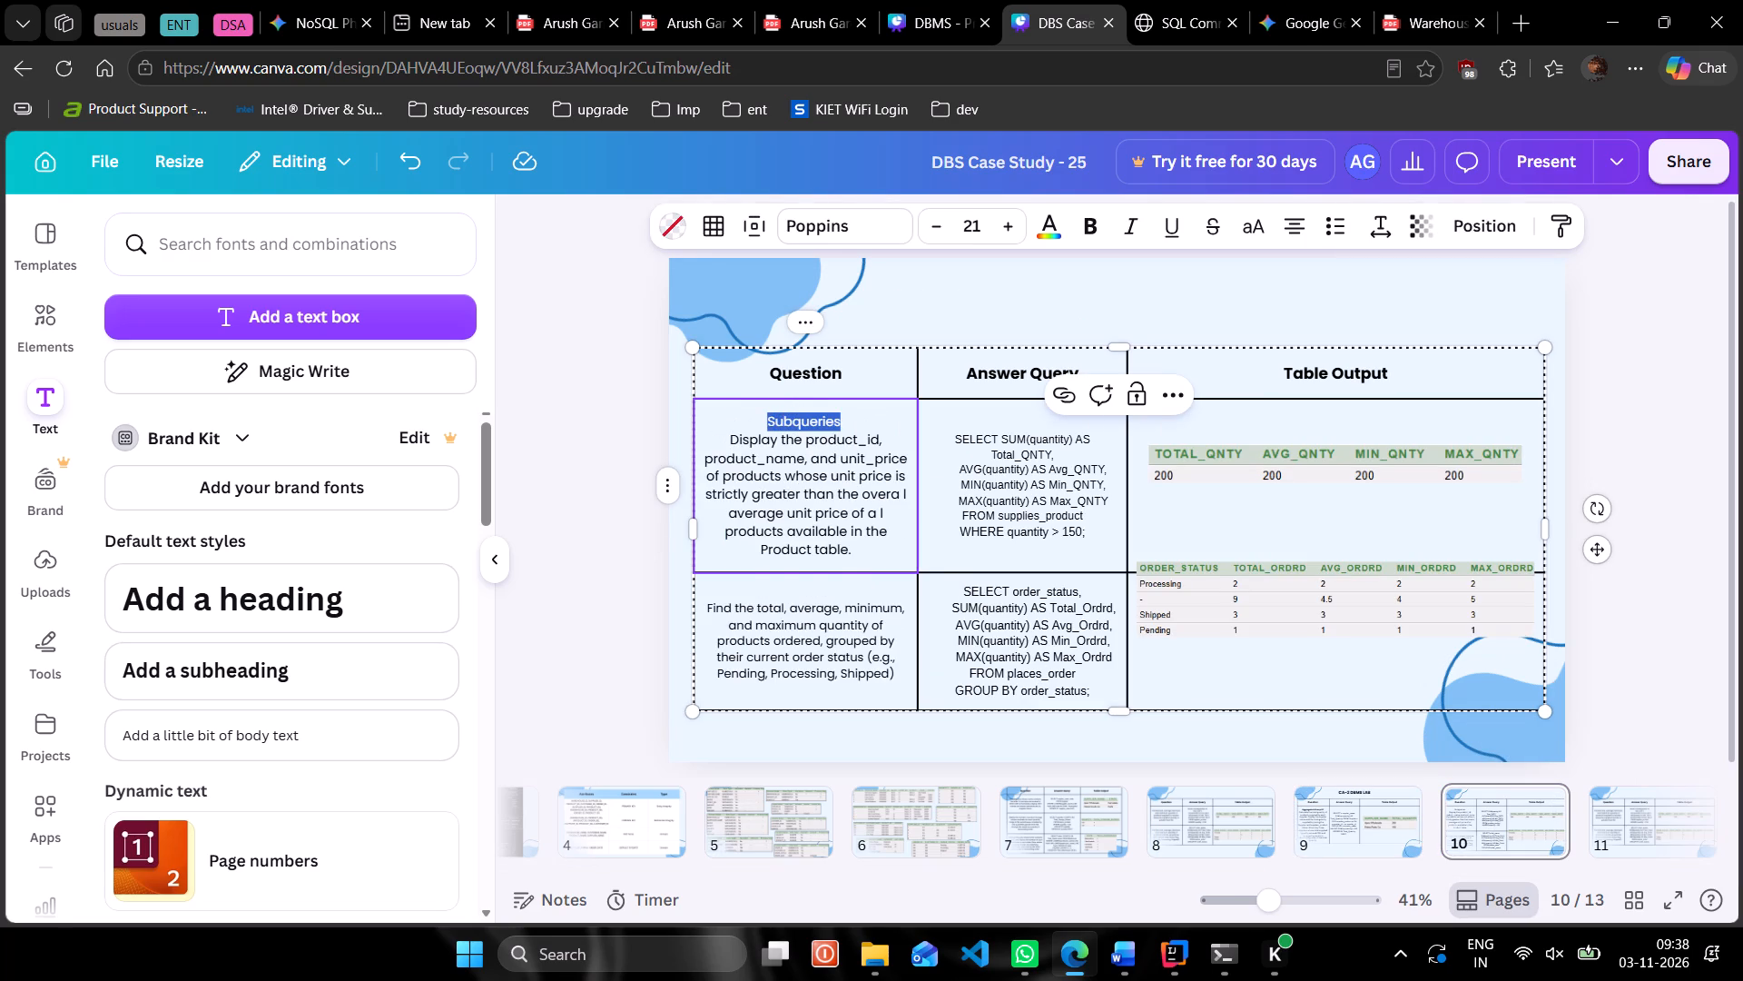
left_click(1097, 222)
left_click(615, 411)
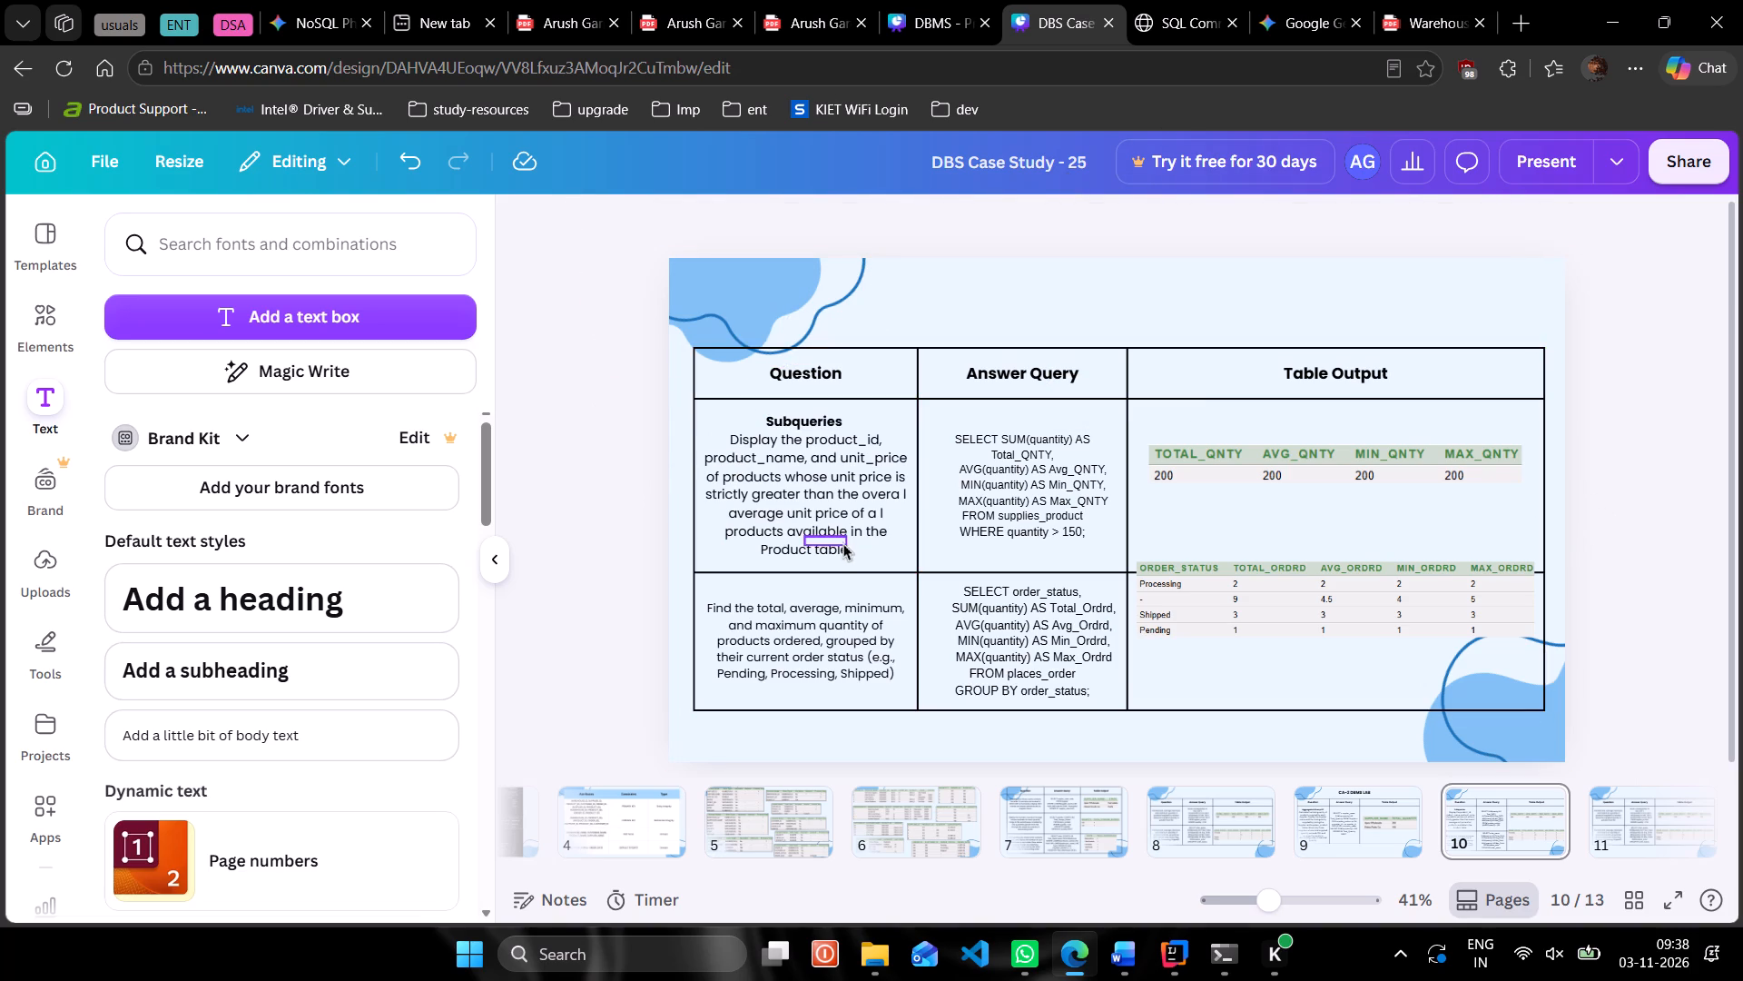
Copy the whole Topic 2: Subqueries query from the Warehouse SQL Case Study Questions PDF, from SELECT product_id through the closing ");".
left_click(1390, 0)
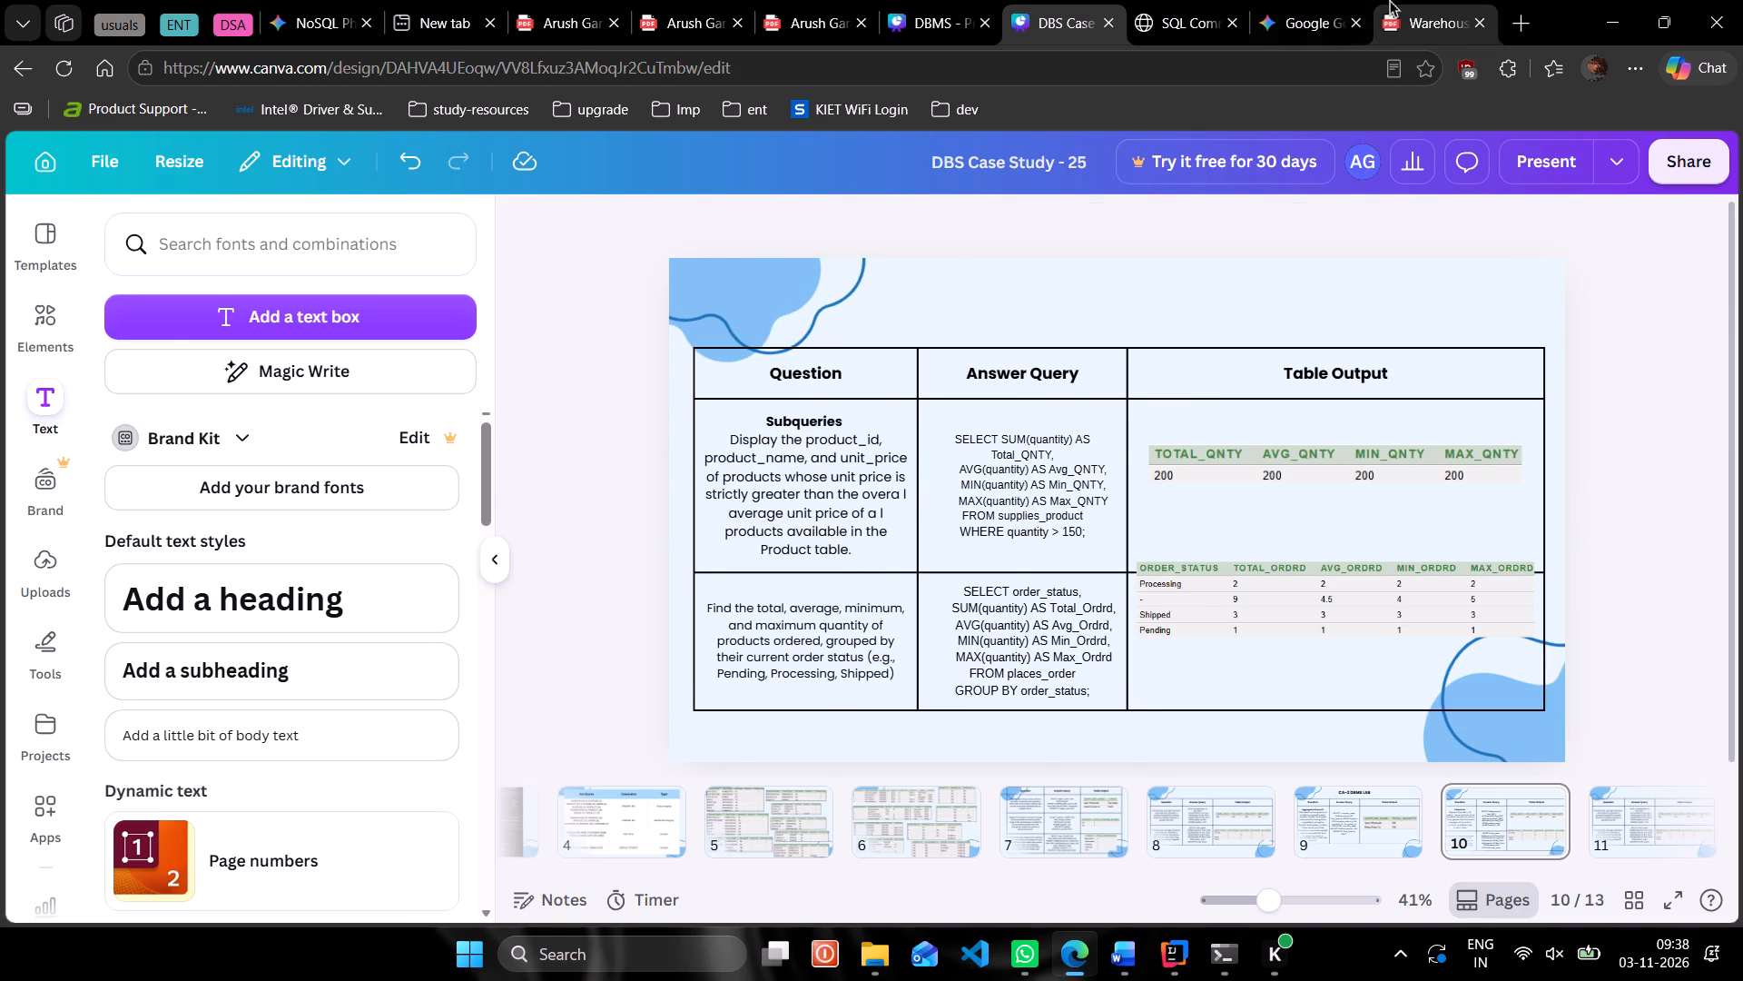
scroll(823, 453, "down", 5)
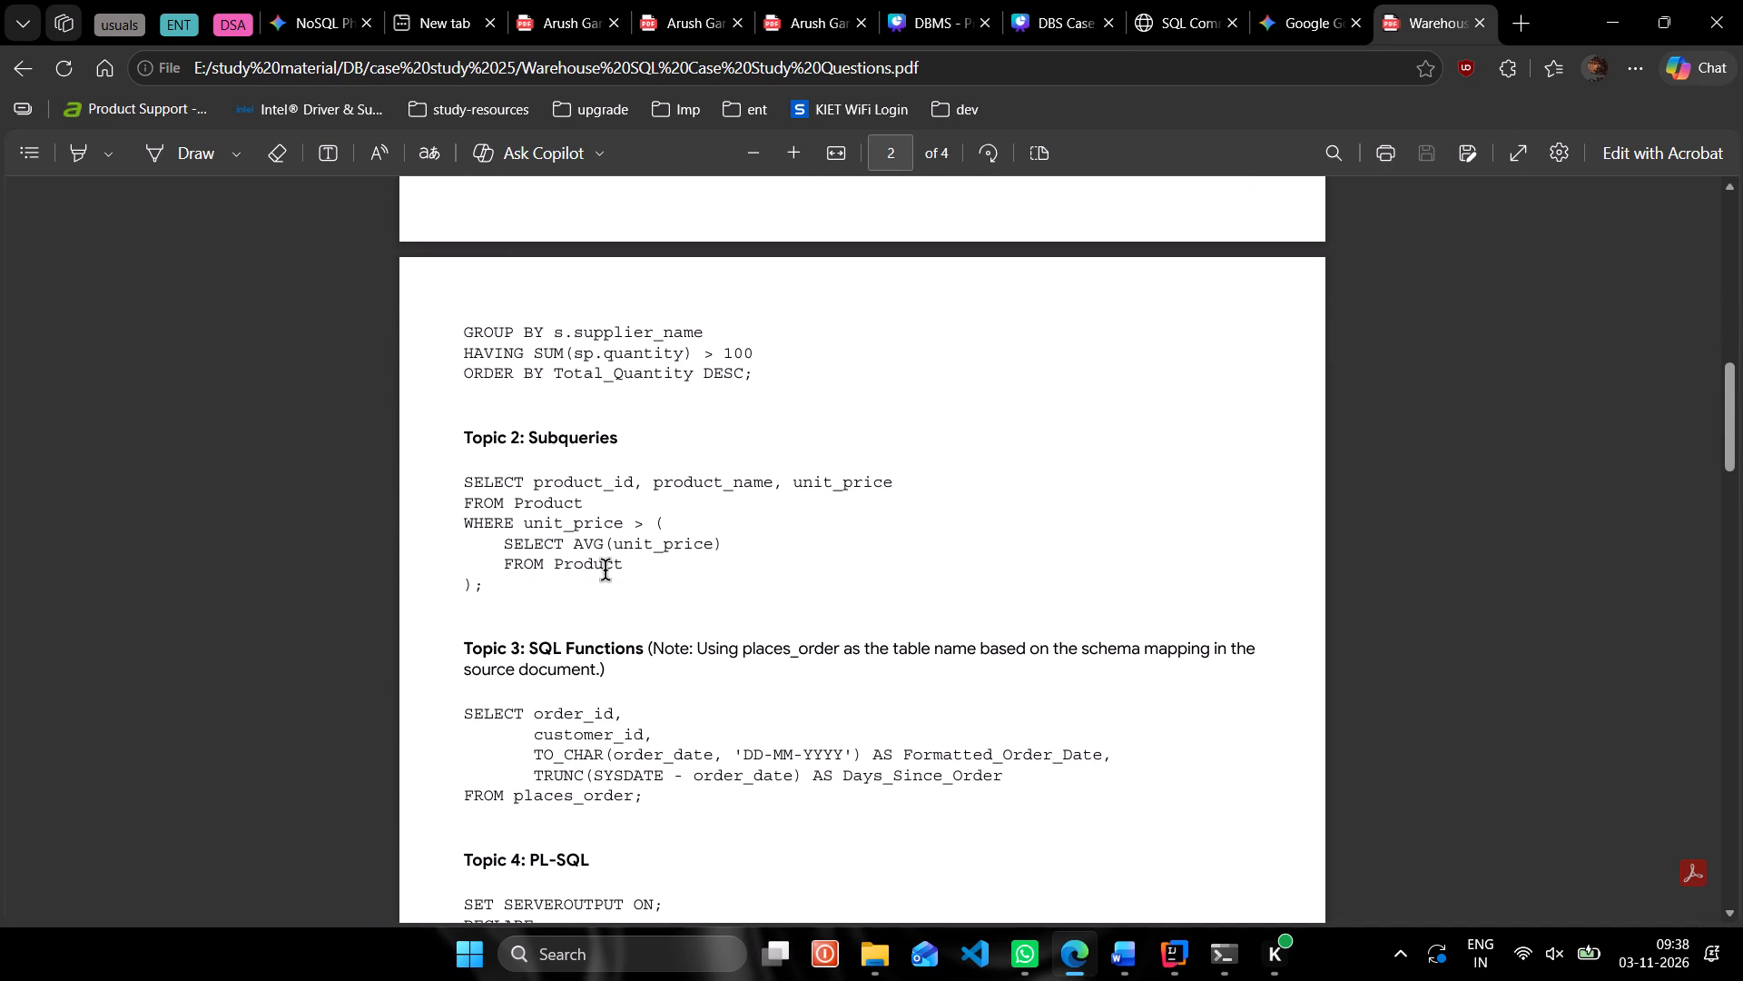
left_click_drag(514, 579, 478, 552)
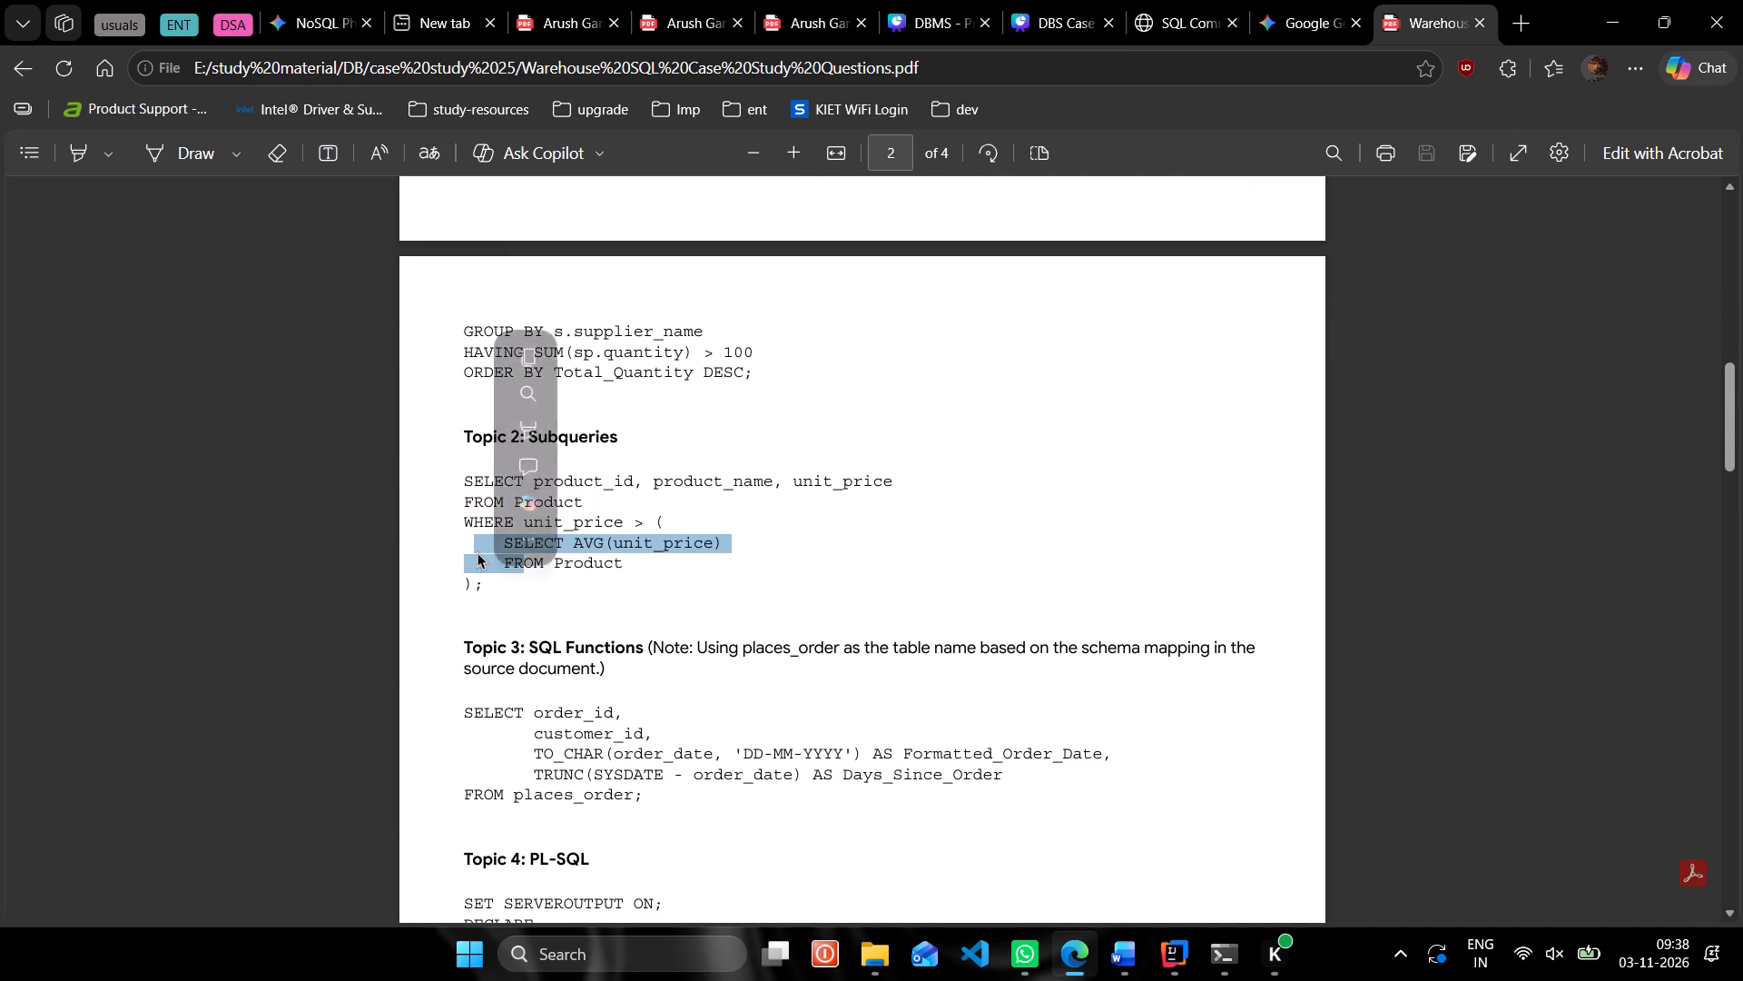
left_click(478, 552)
left_click_drag(492, 590, 454, 469)
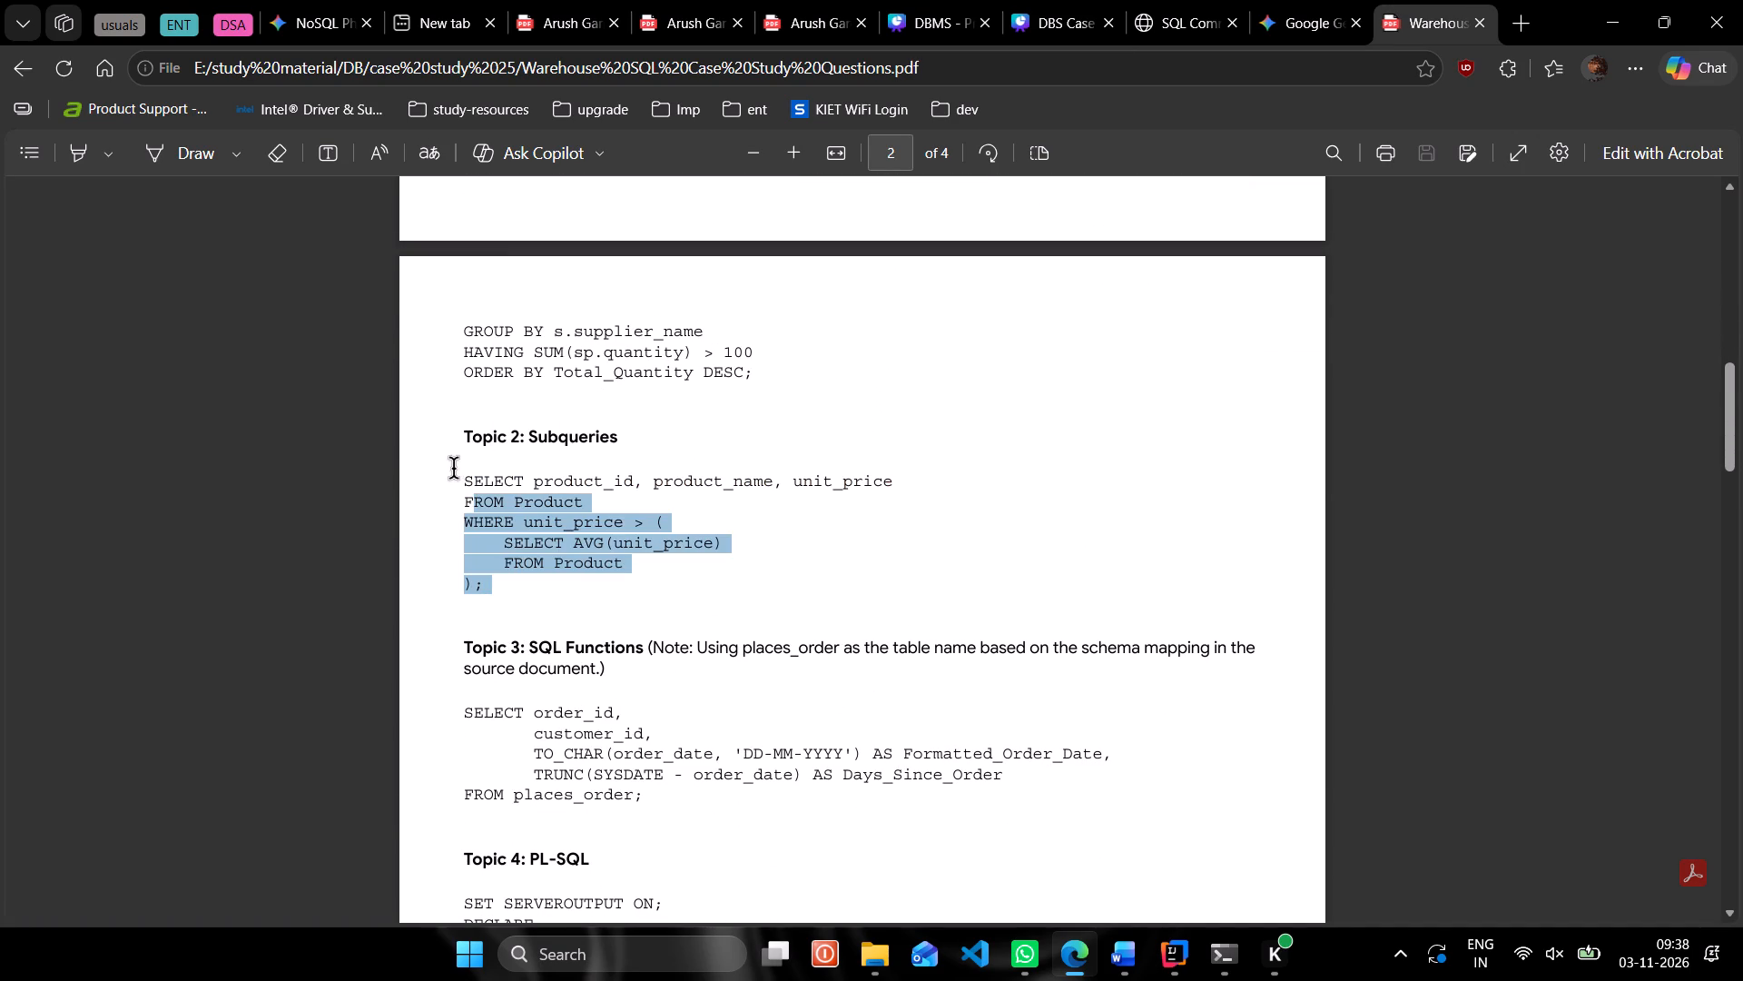
left_click_drag(454, 469, 449, 476)
key("ctrl+c")
key("ctrl+c")
key("ctrl+c")
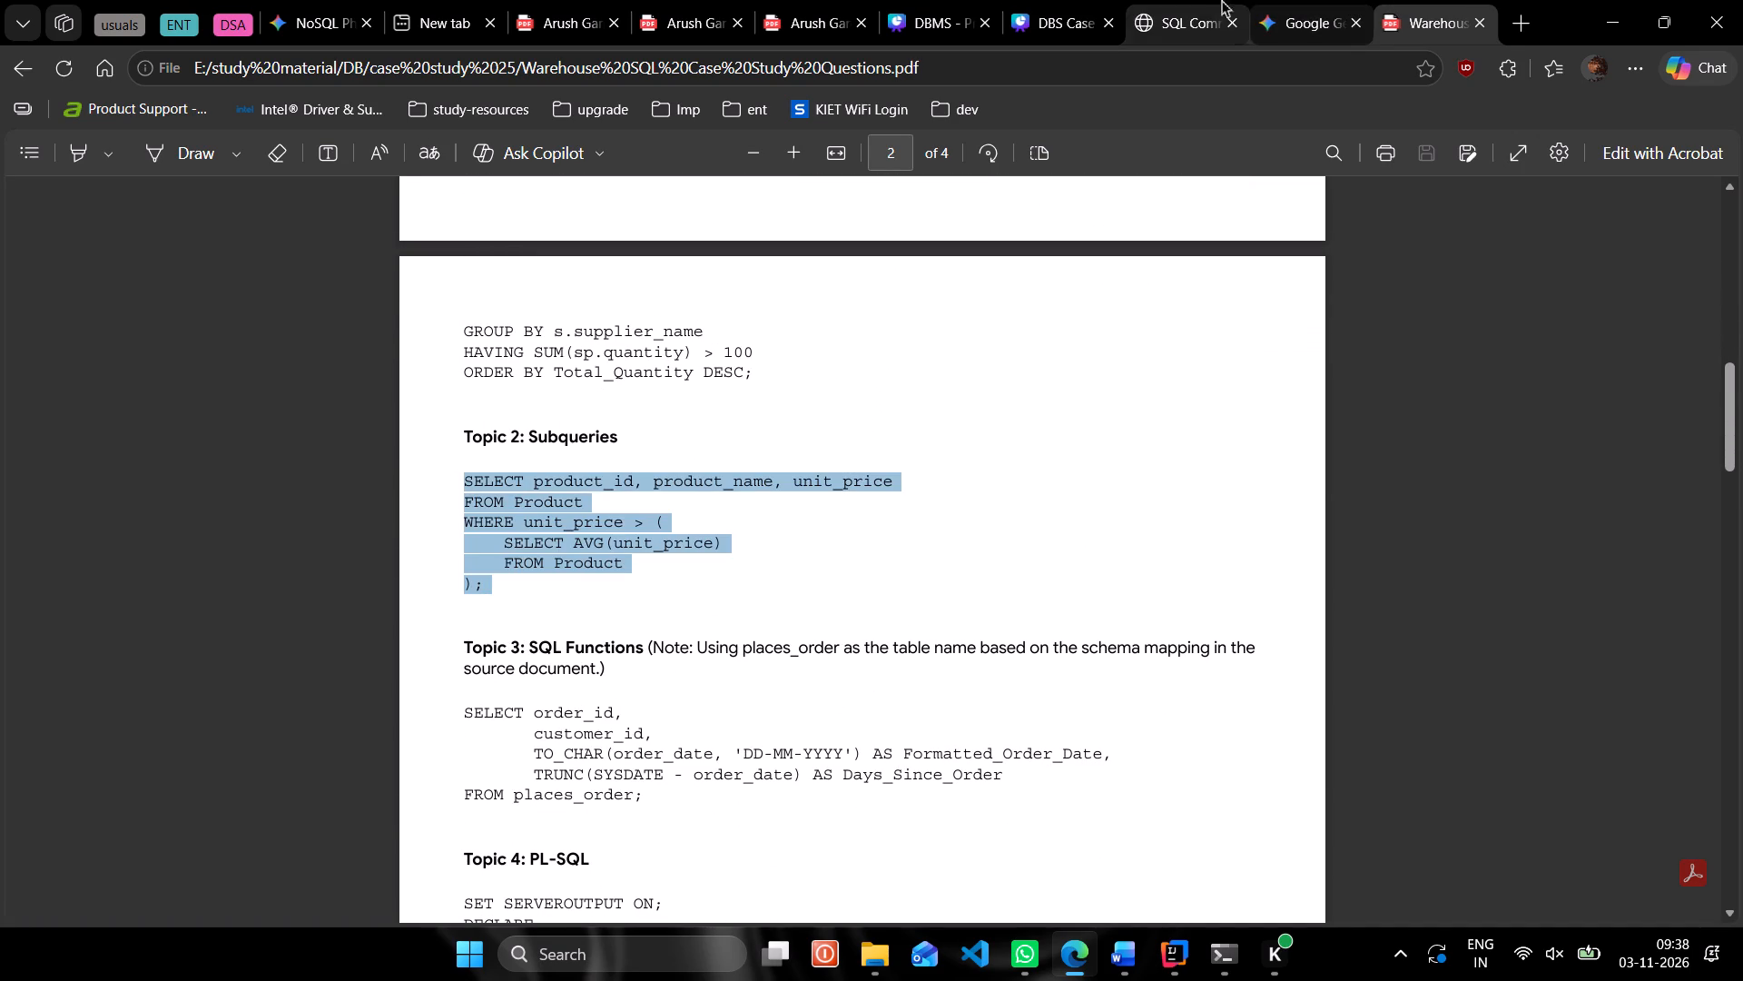
Replace the existing statement in Oracle SQL Commands with the copied Subqueries query and run it.
left_click(1201, 0)
left_click(743, 373)
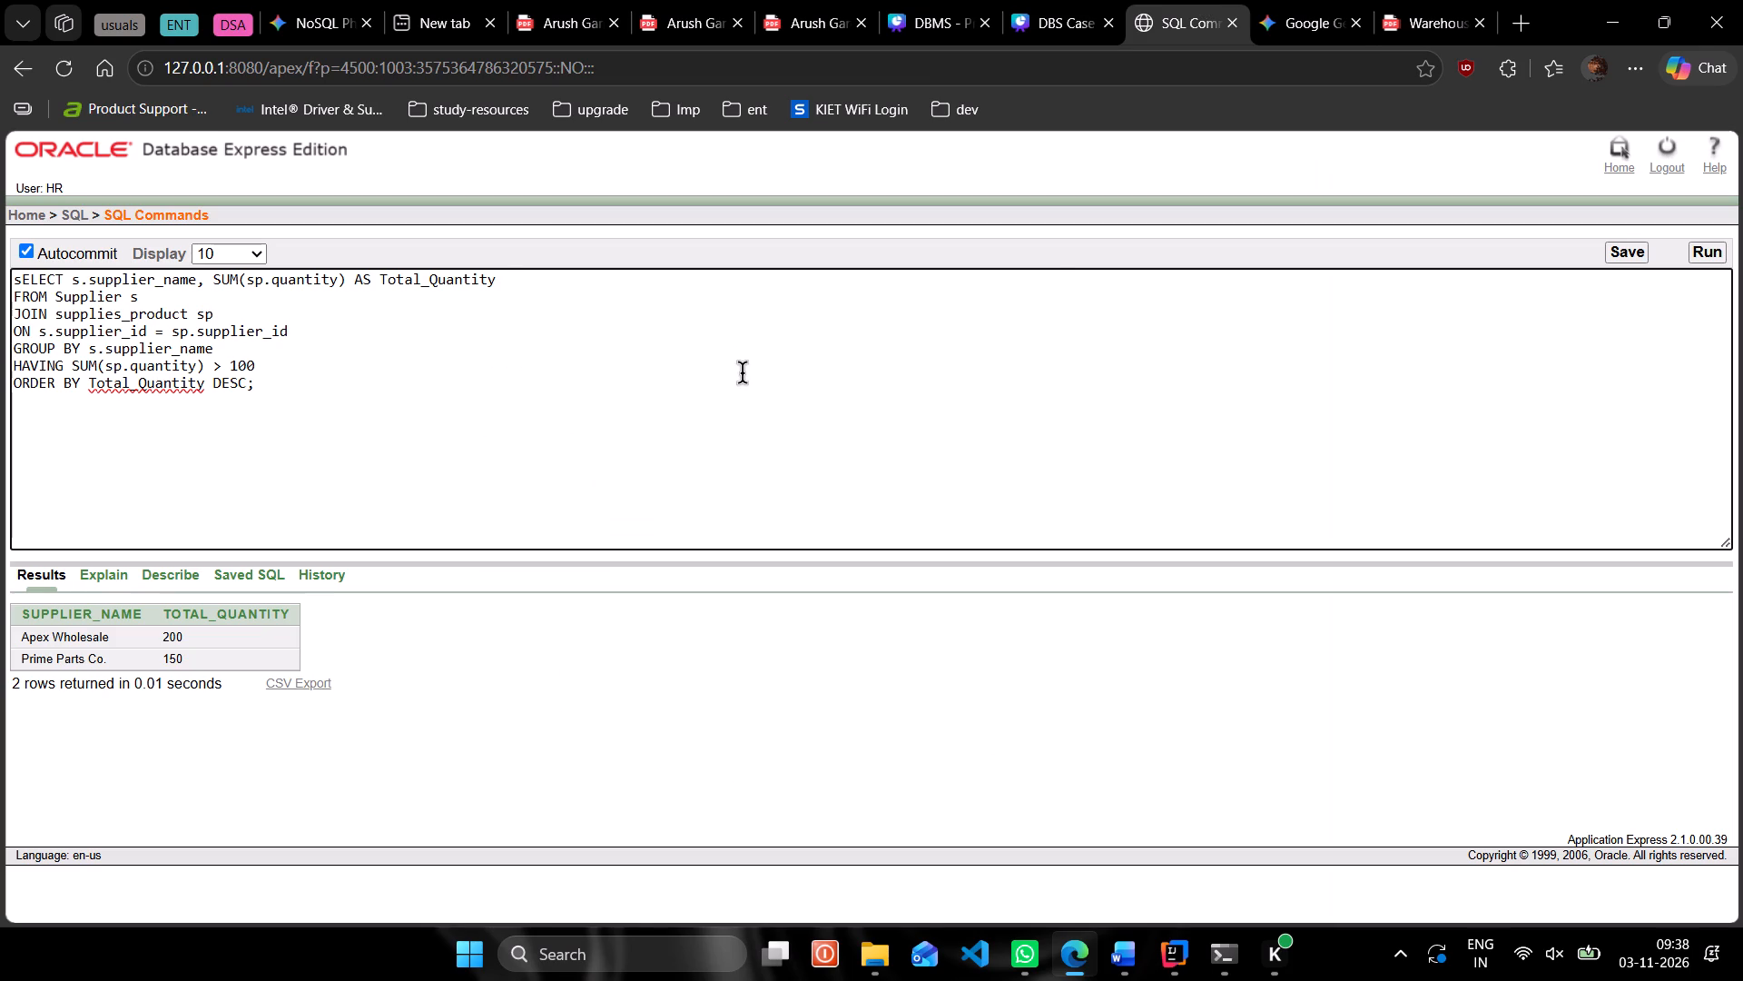
key("ctrl+a")
key("ctrl+v")
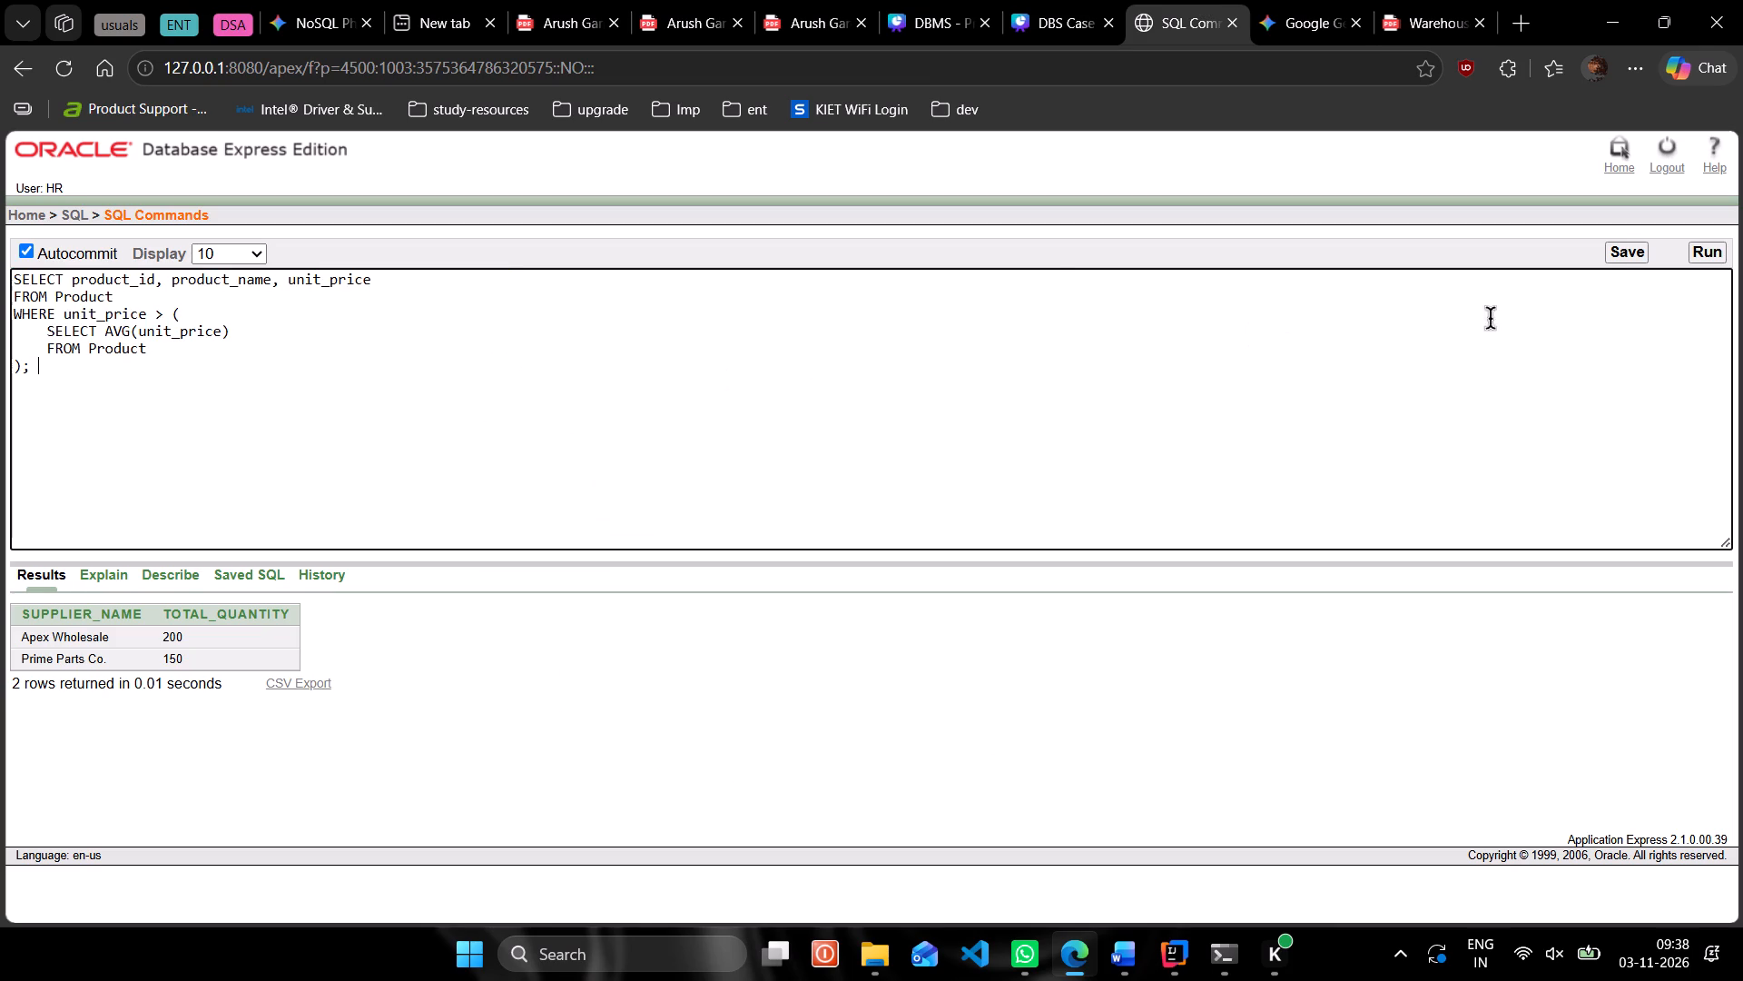
left_click(1711, 244)
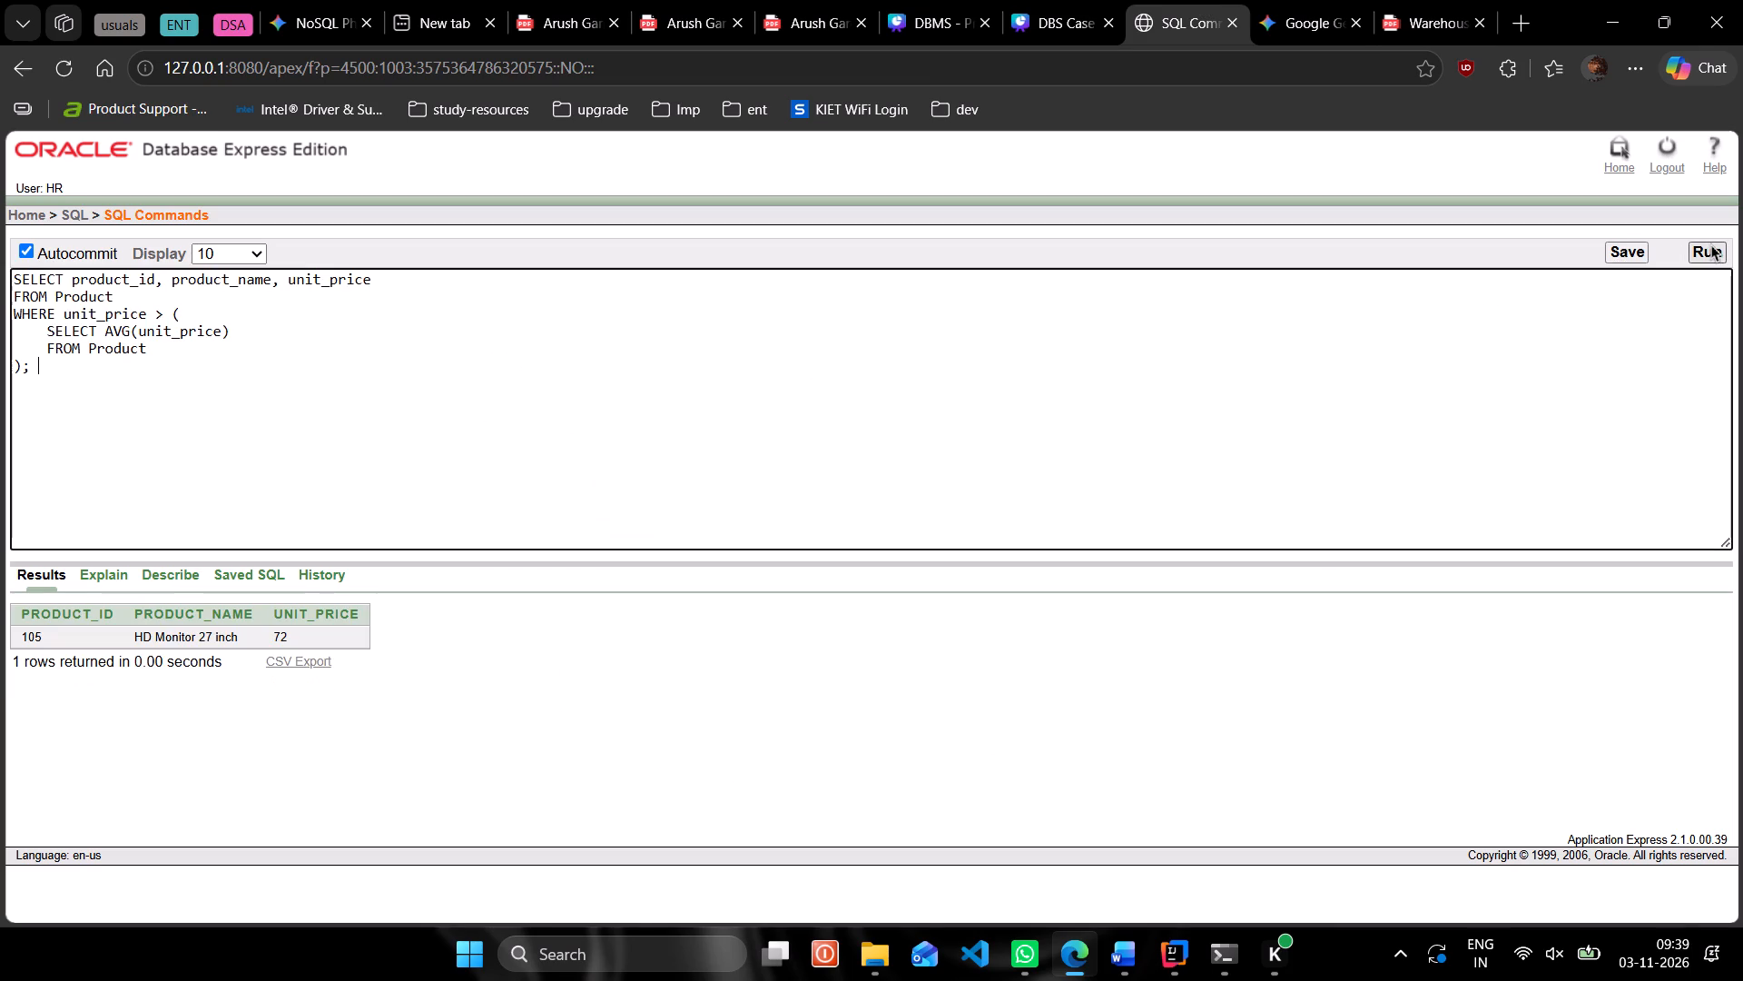
Replace the first answer query on page 10 of the DBS Case Study - 25 presentation with the copied Subqueries query.
left_click(1075, 0)
triple_click(1049, 439)
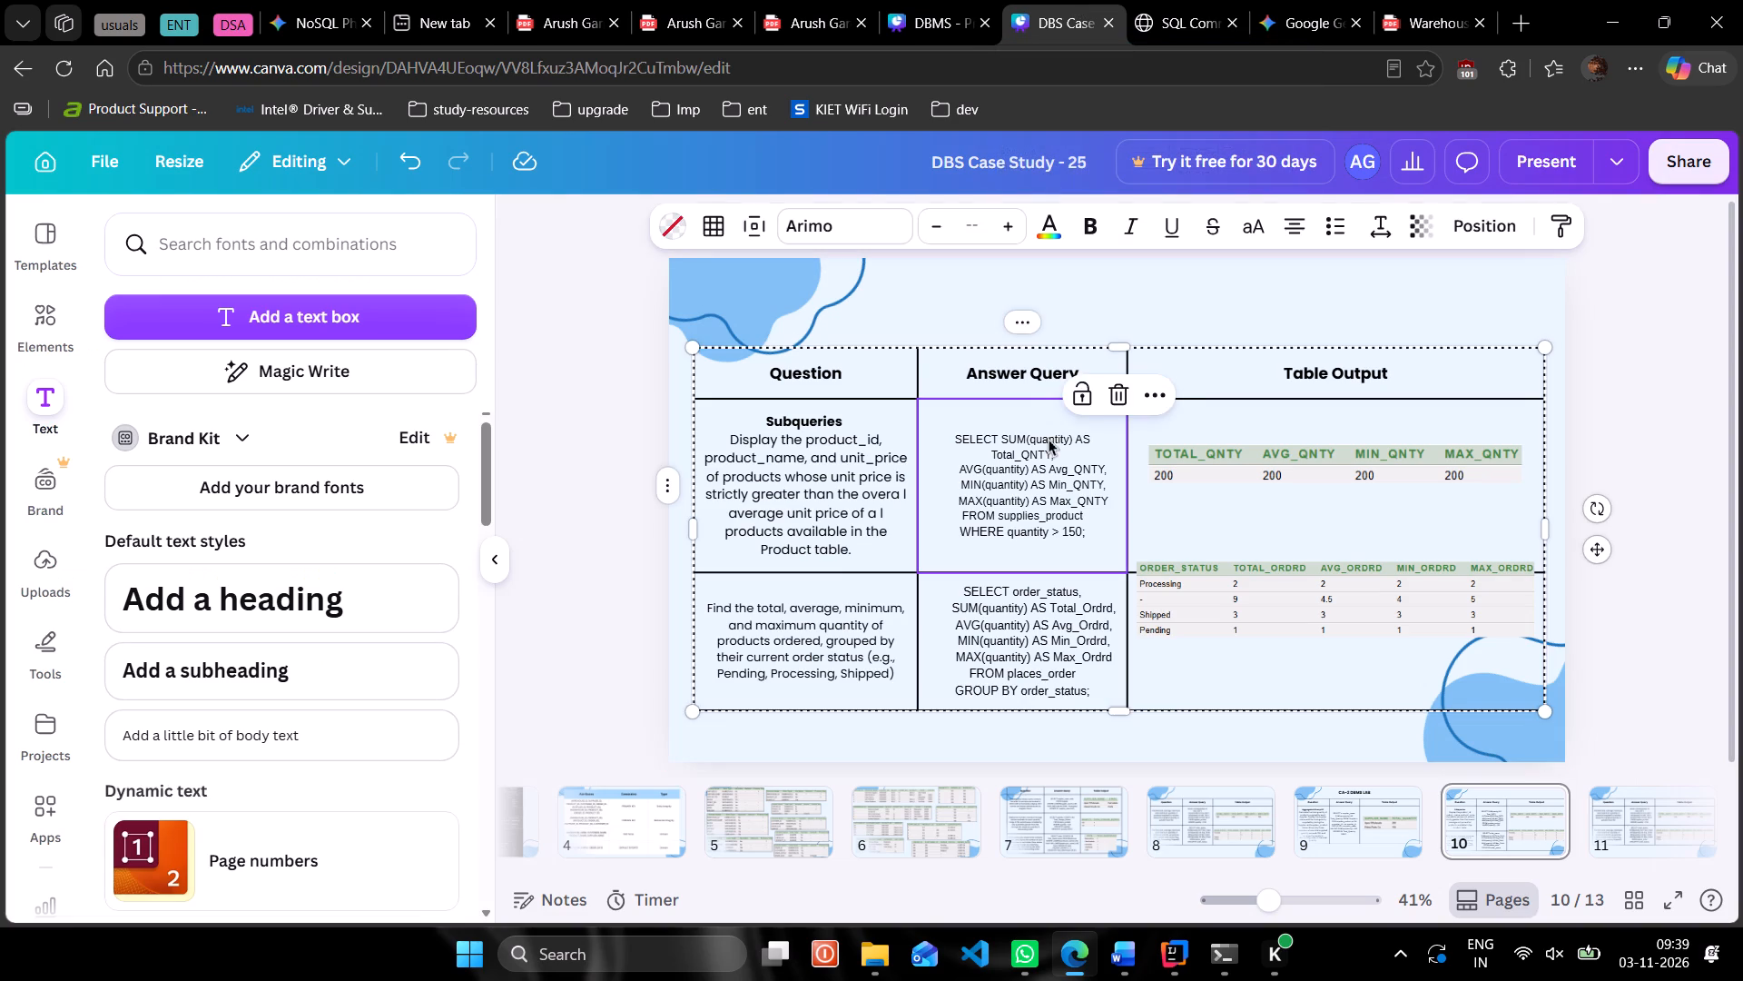
key("ctrl+a")
key("ctrl+v")
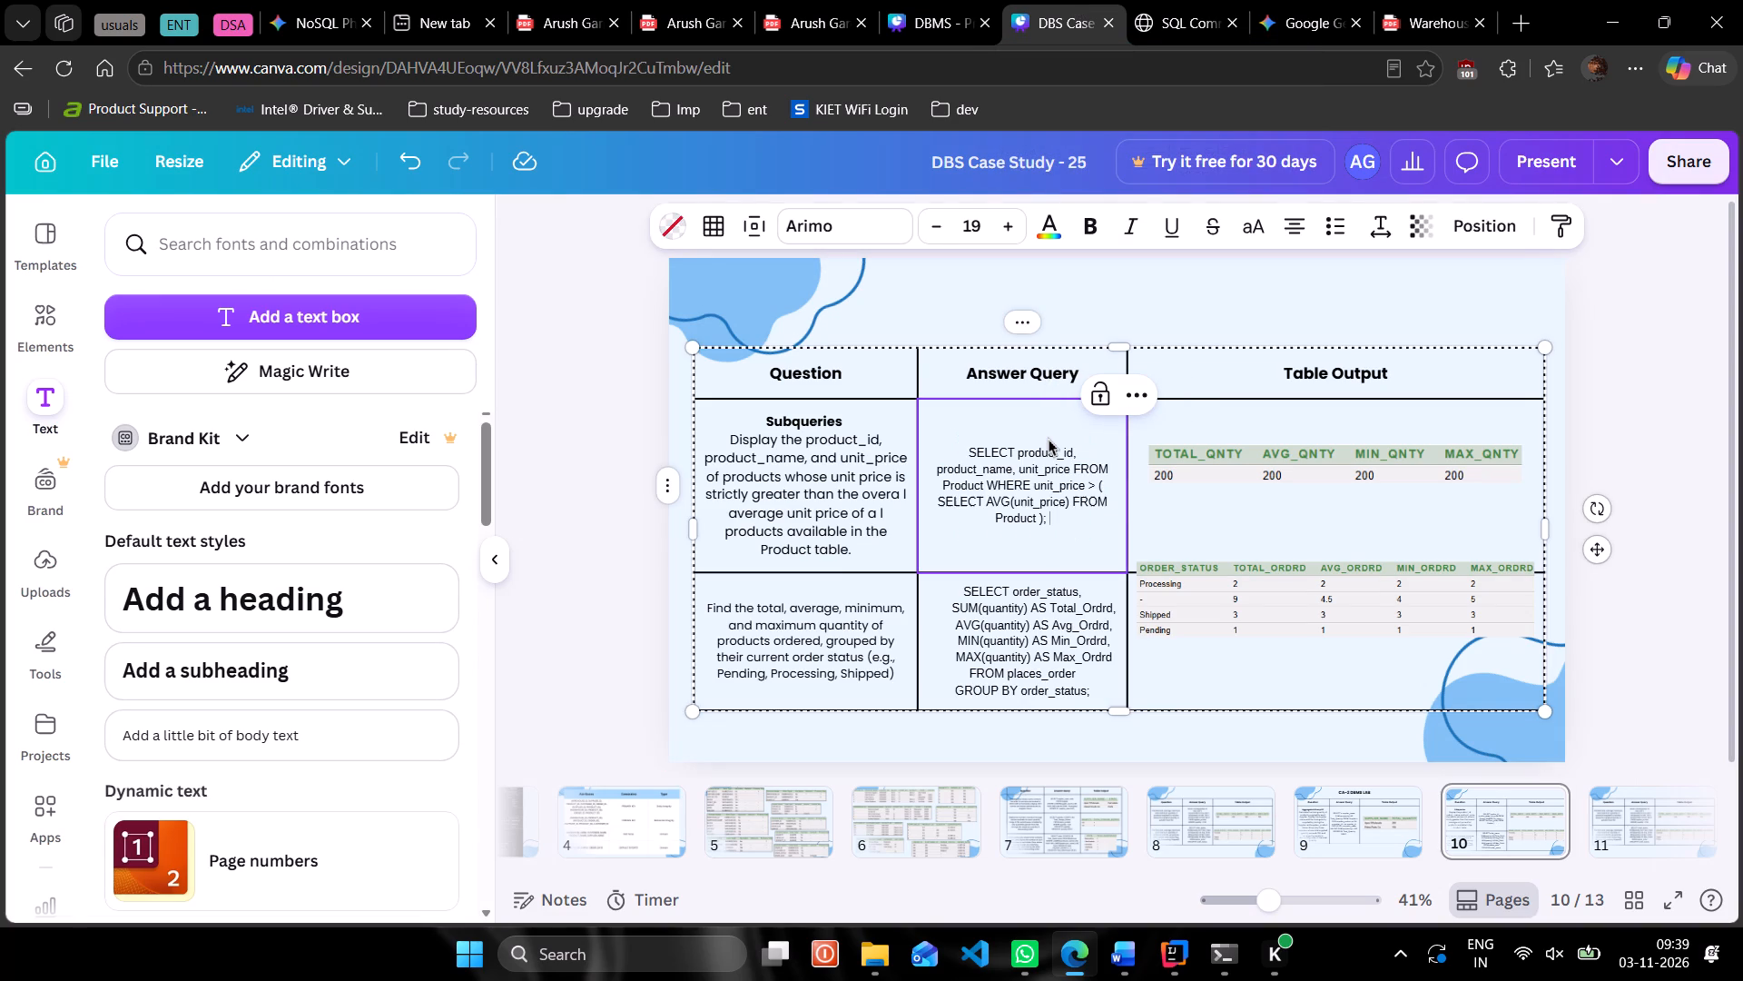
Set the pasted Subqueries query's font size to 21.
key("ctrl+a")
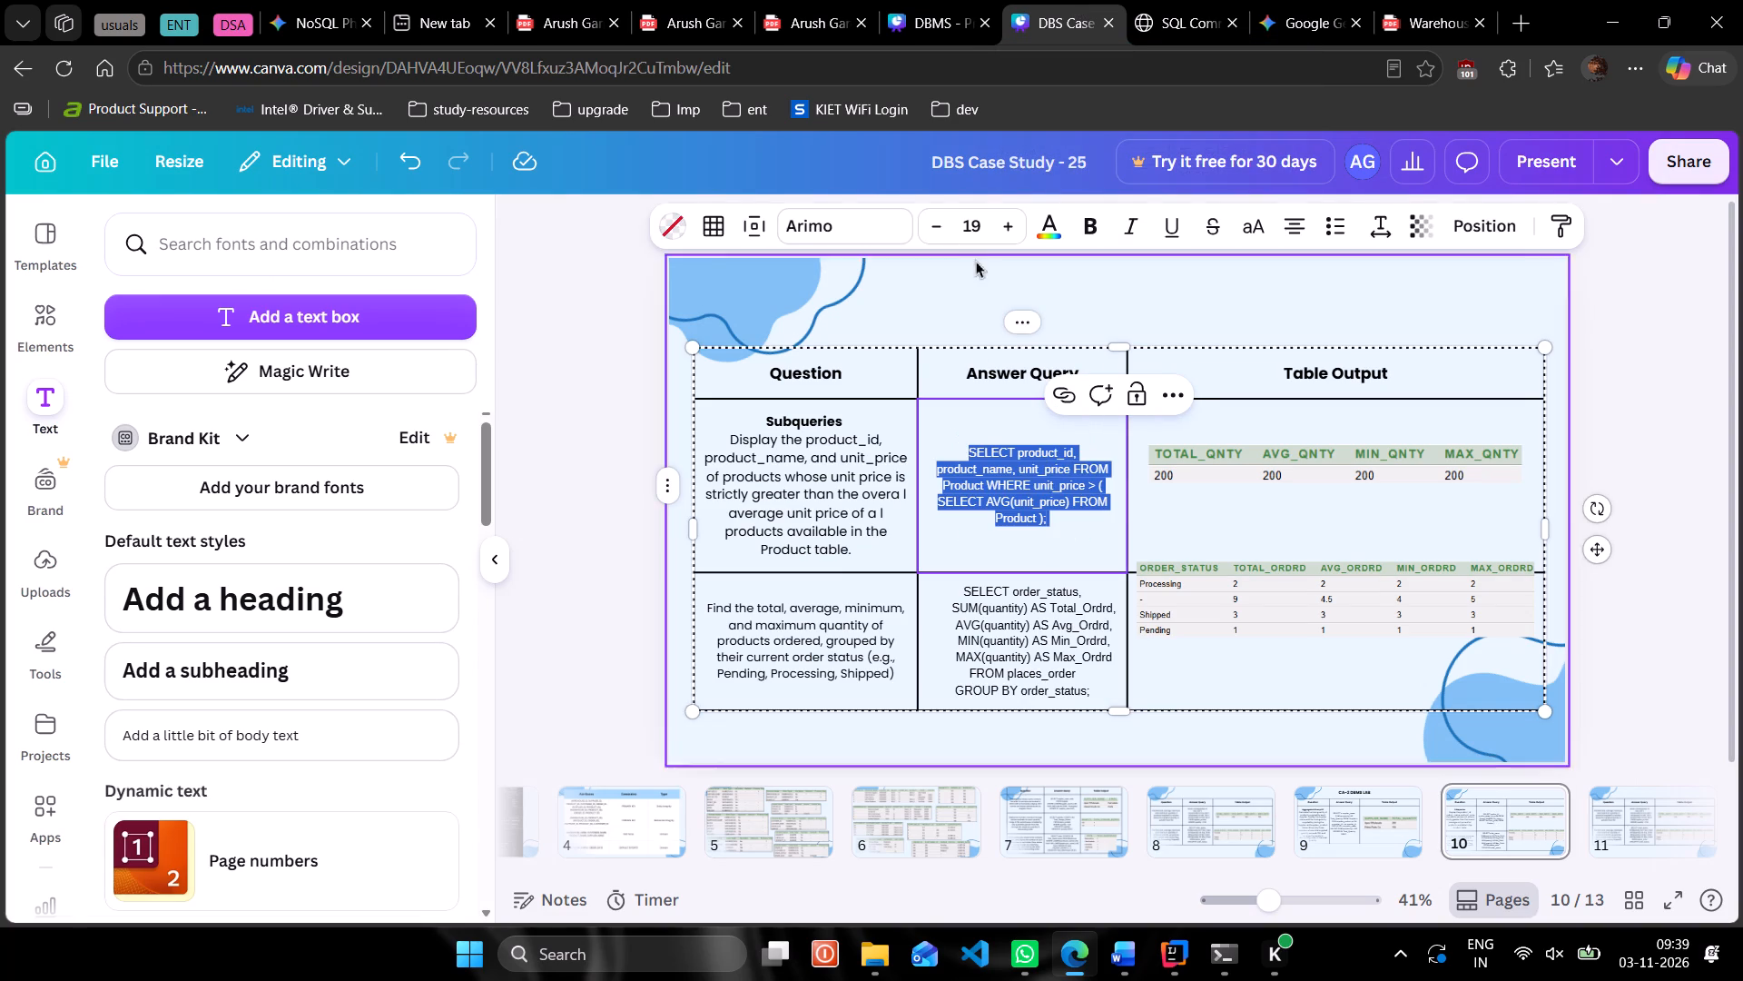
double_click(1006, 227)
left_click(1108, 283)
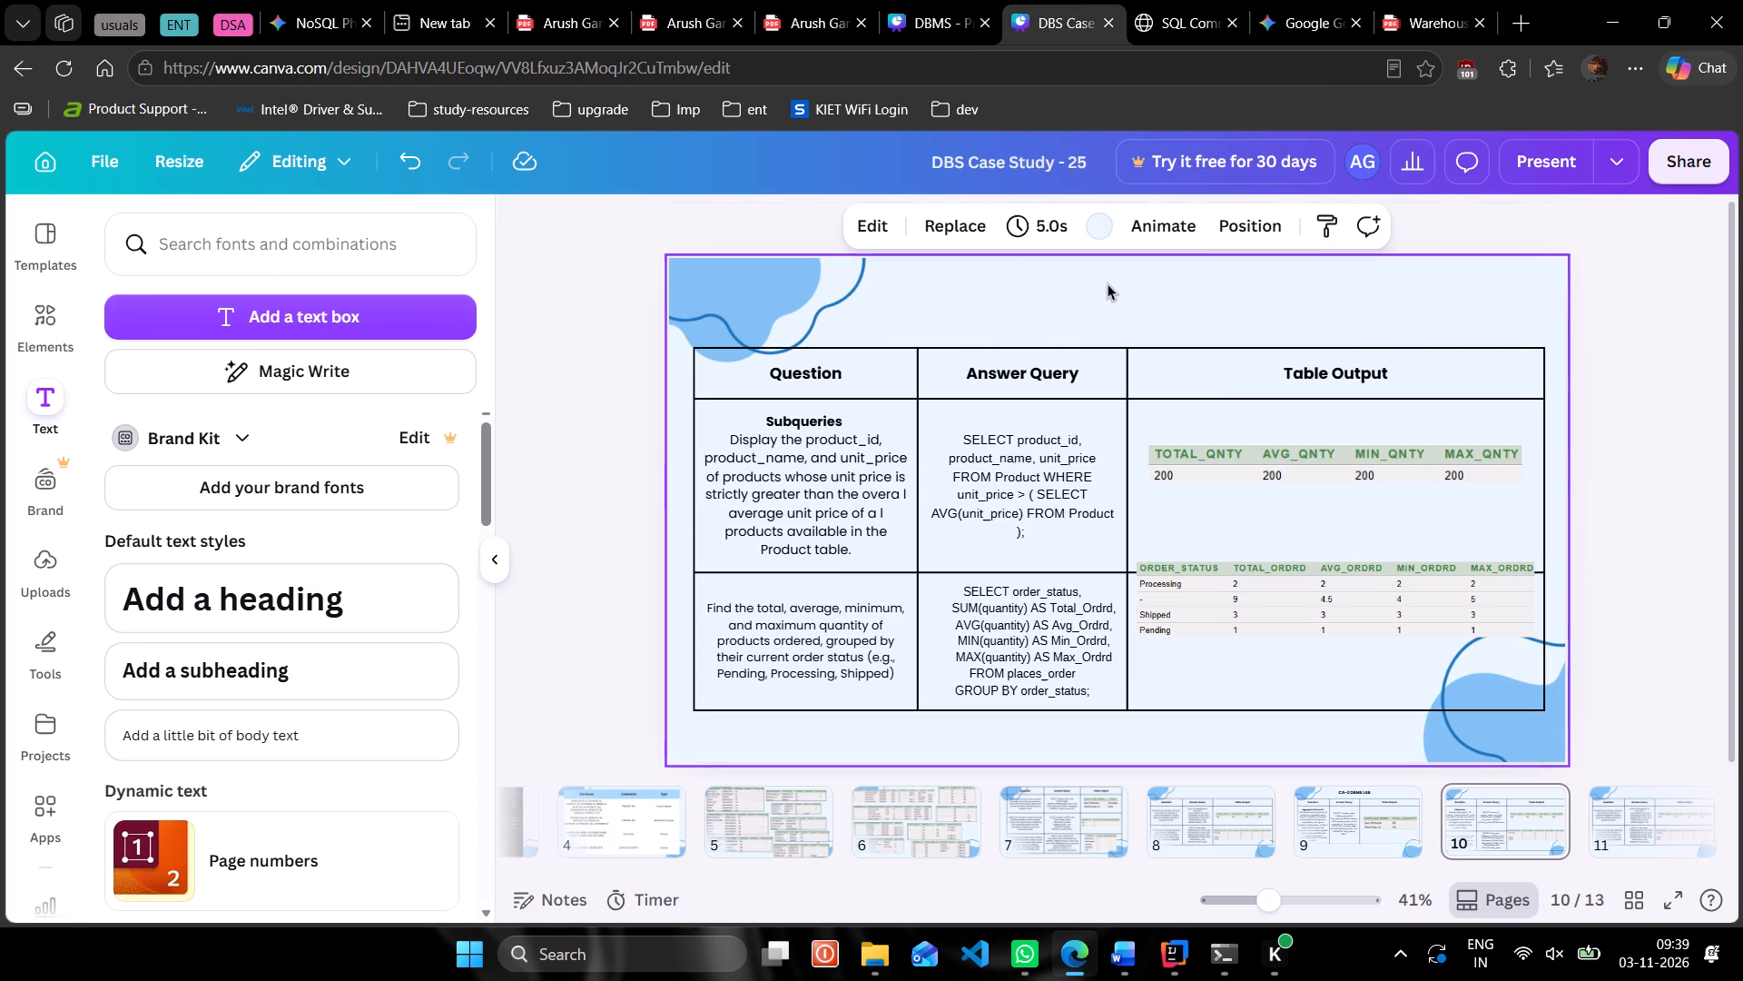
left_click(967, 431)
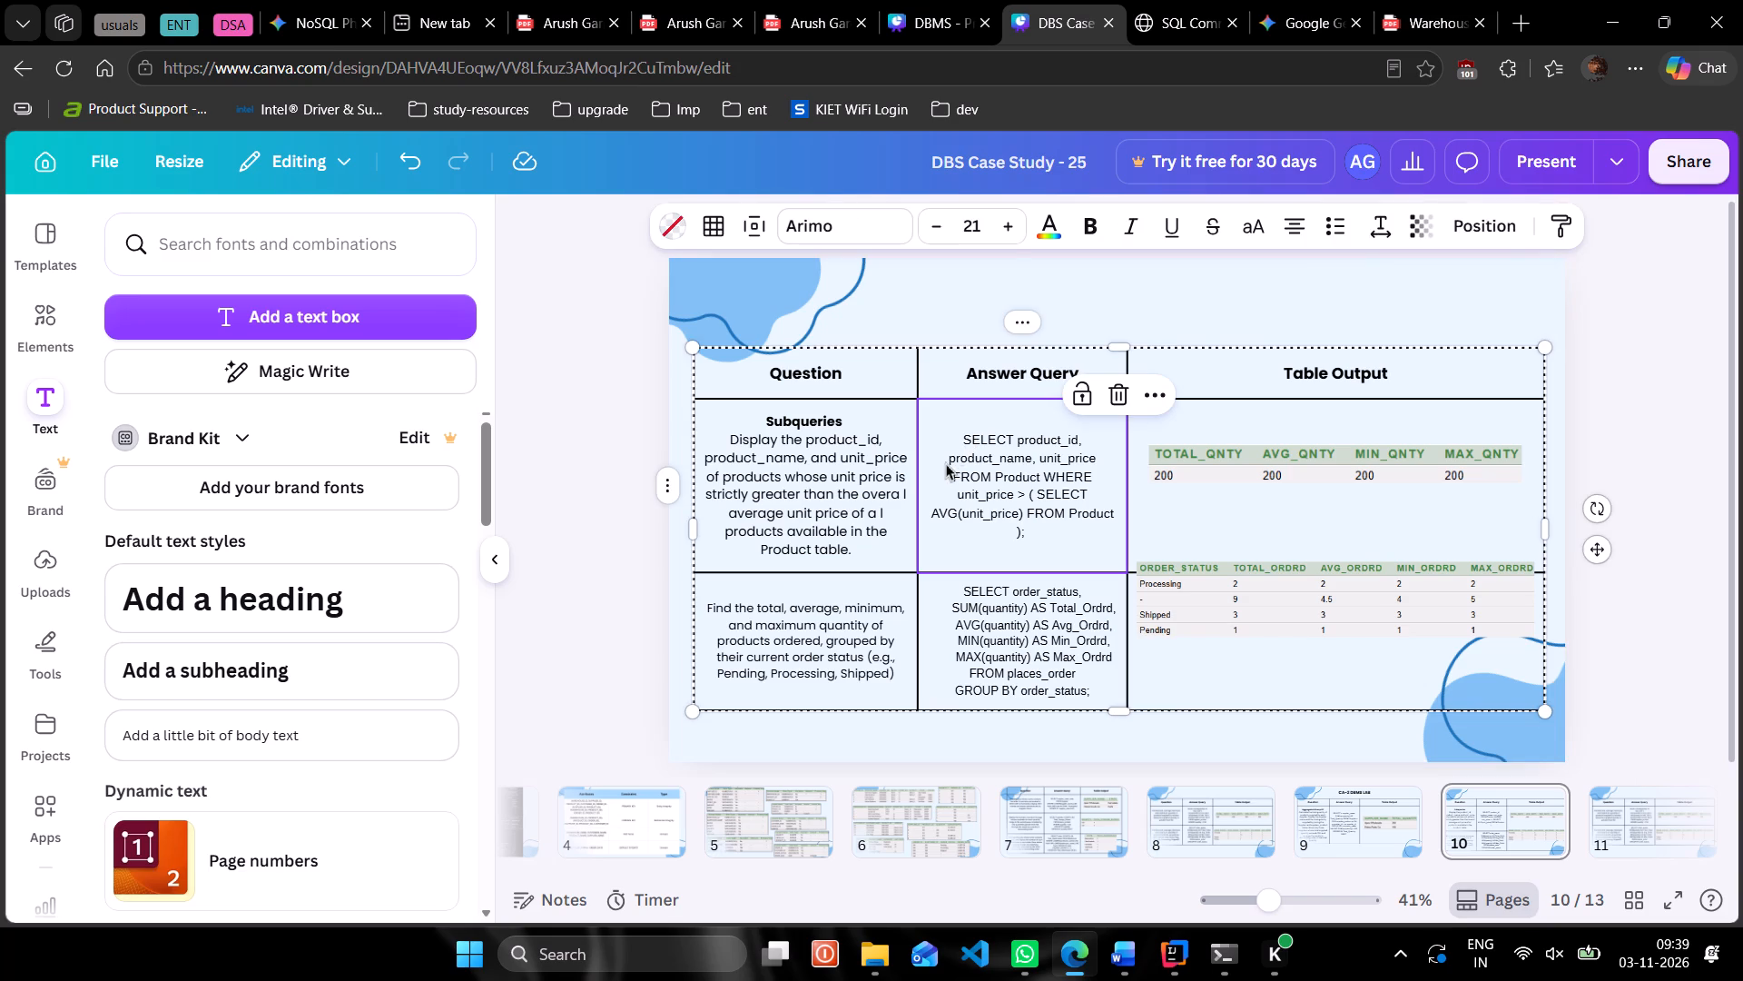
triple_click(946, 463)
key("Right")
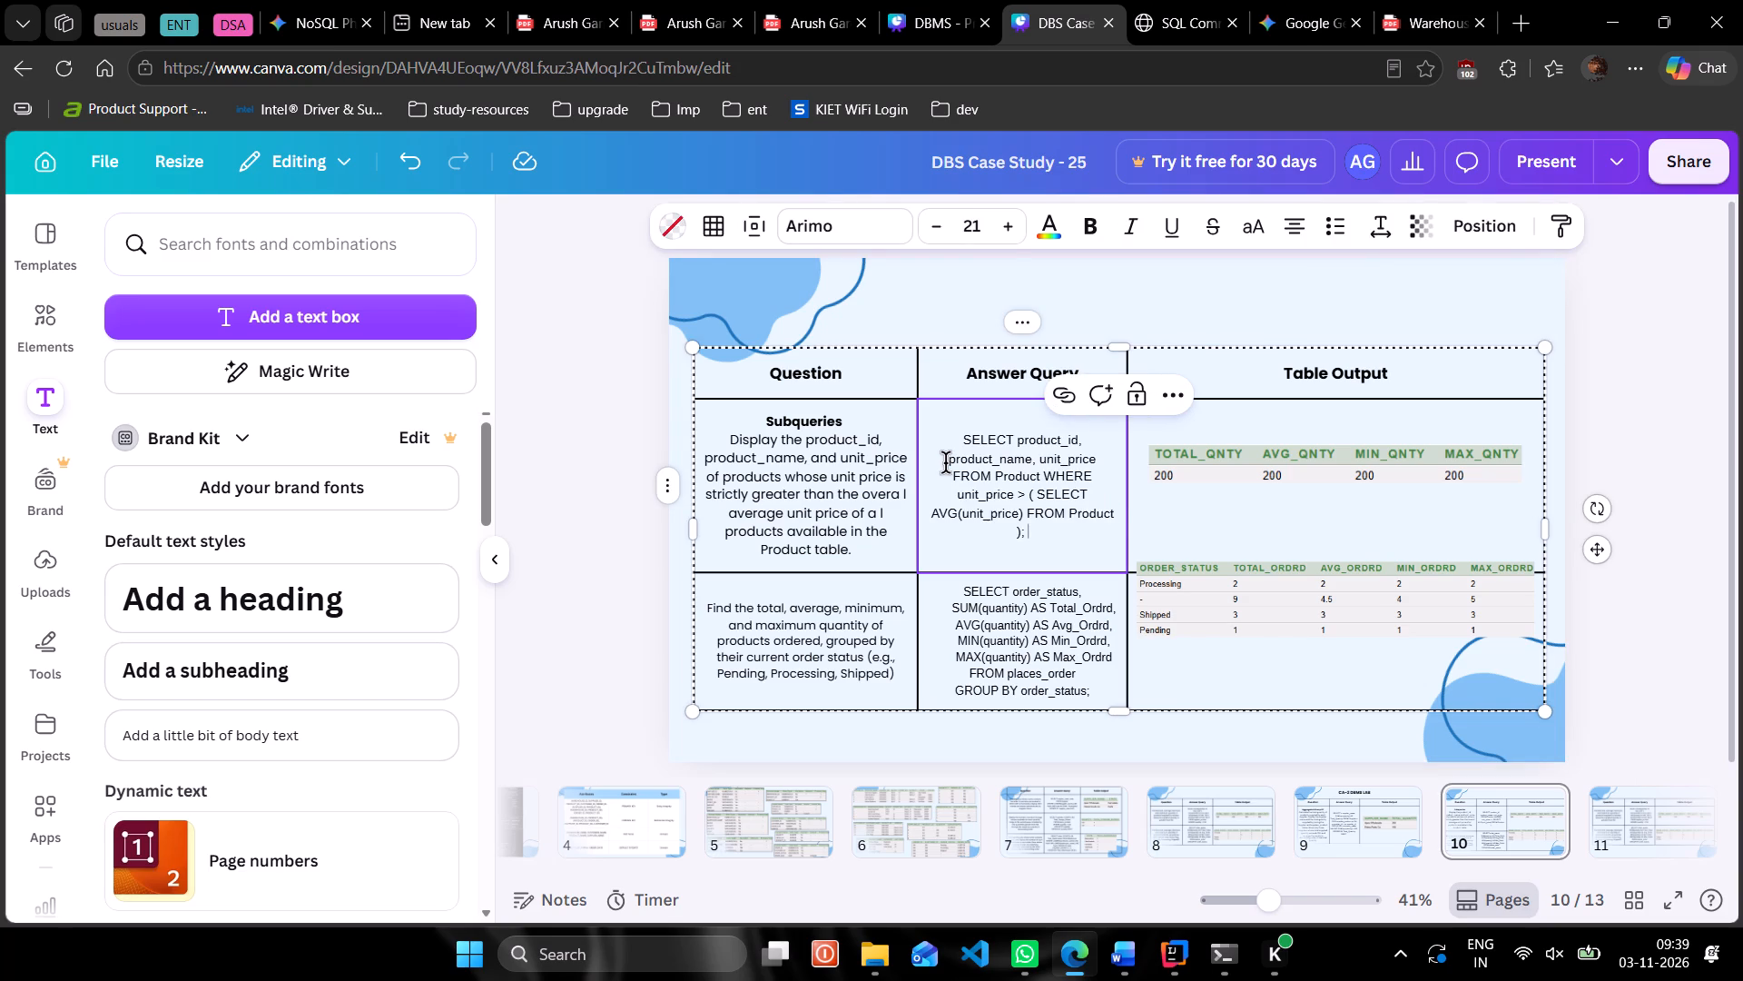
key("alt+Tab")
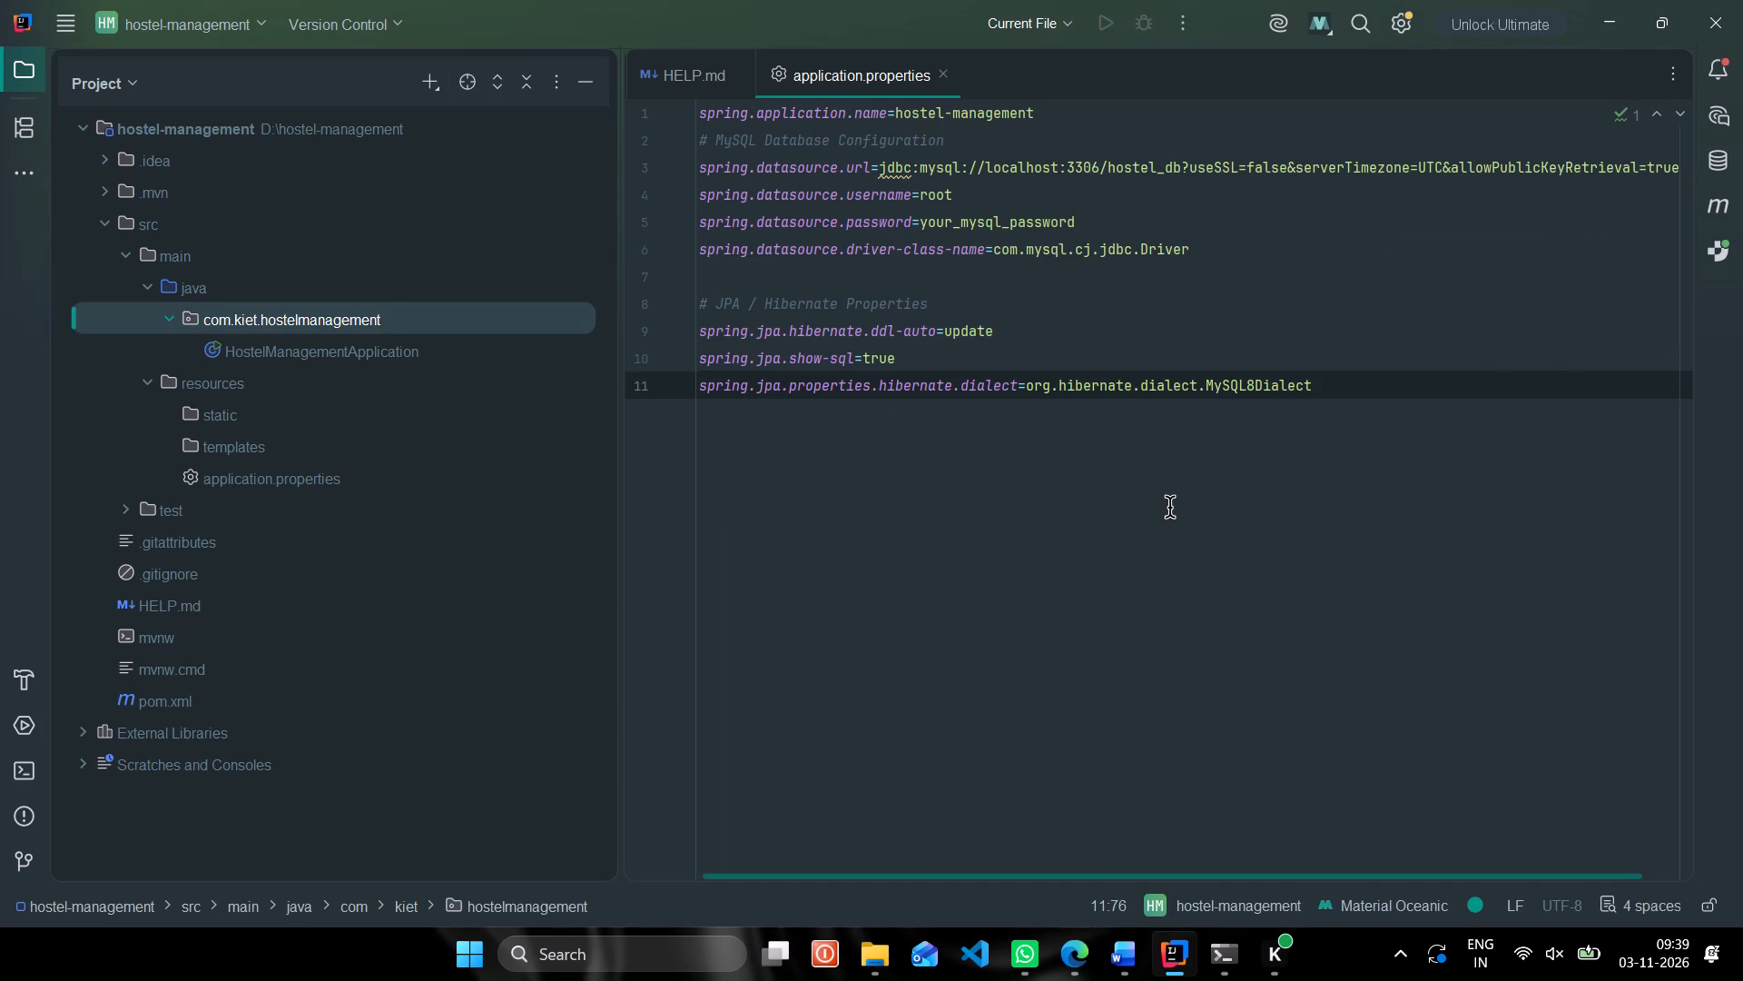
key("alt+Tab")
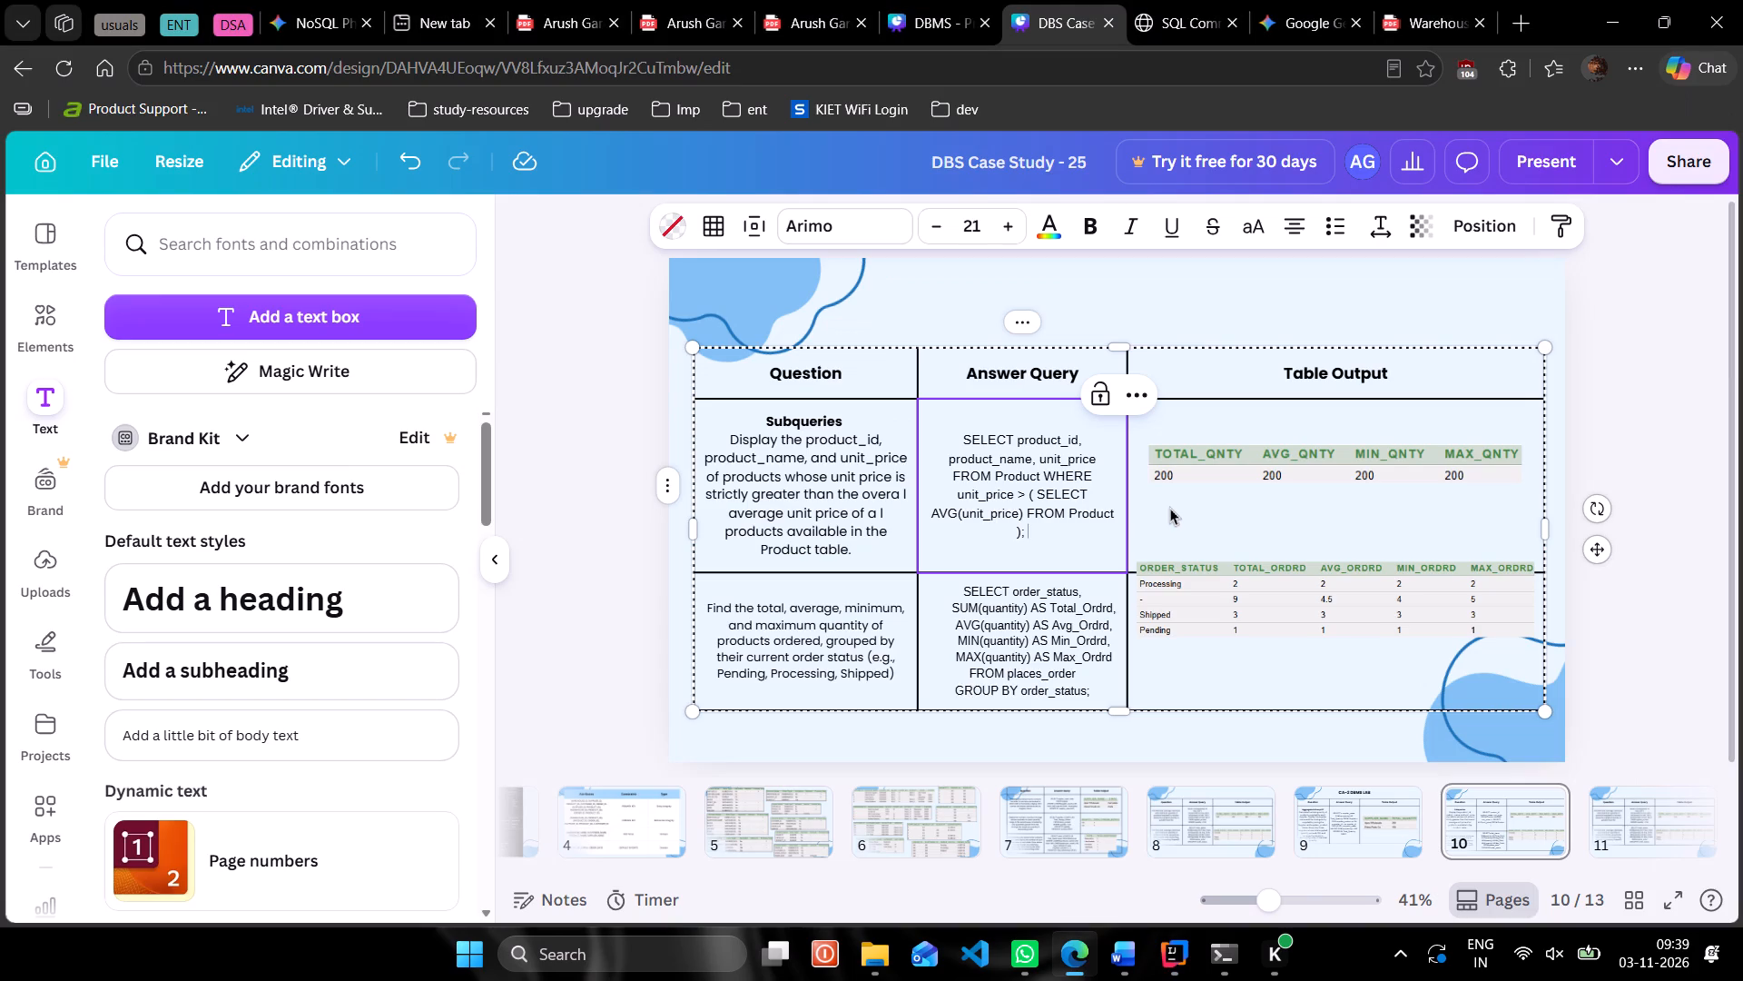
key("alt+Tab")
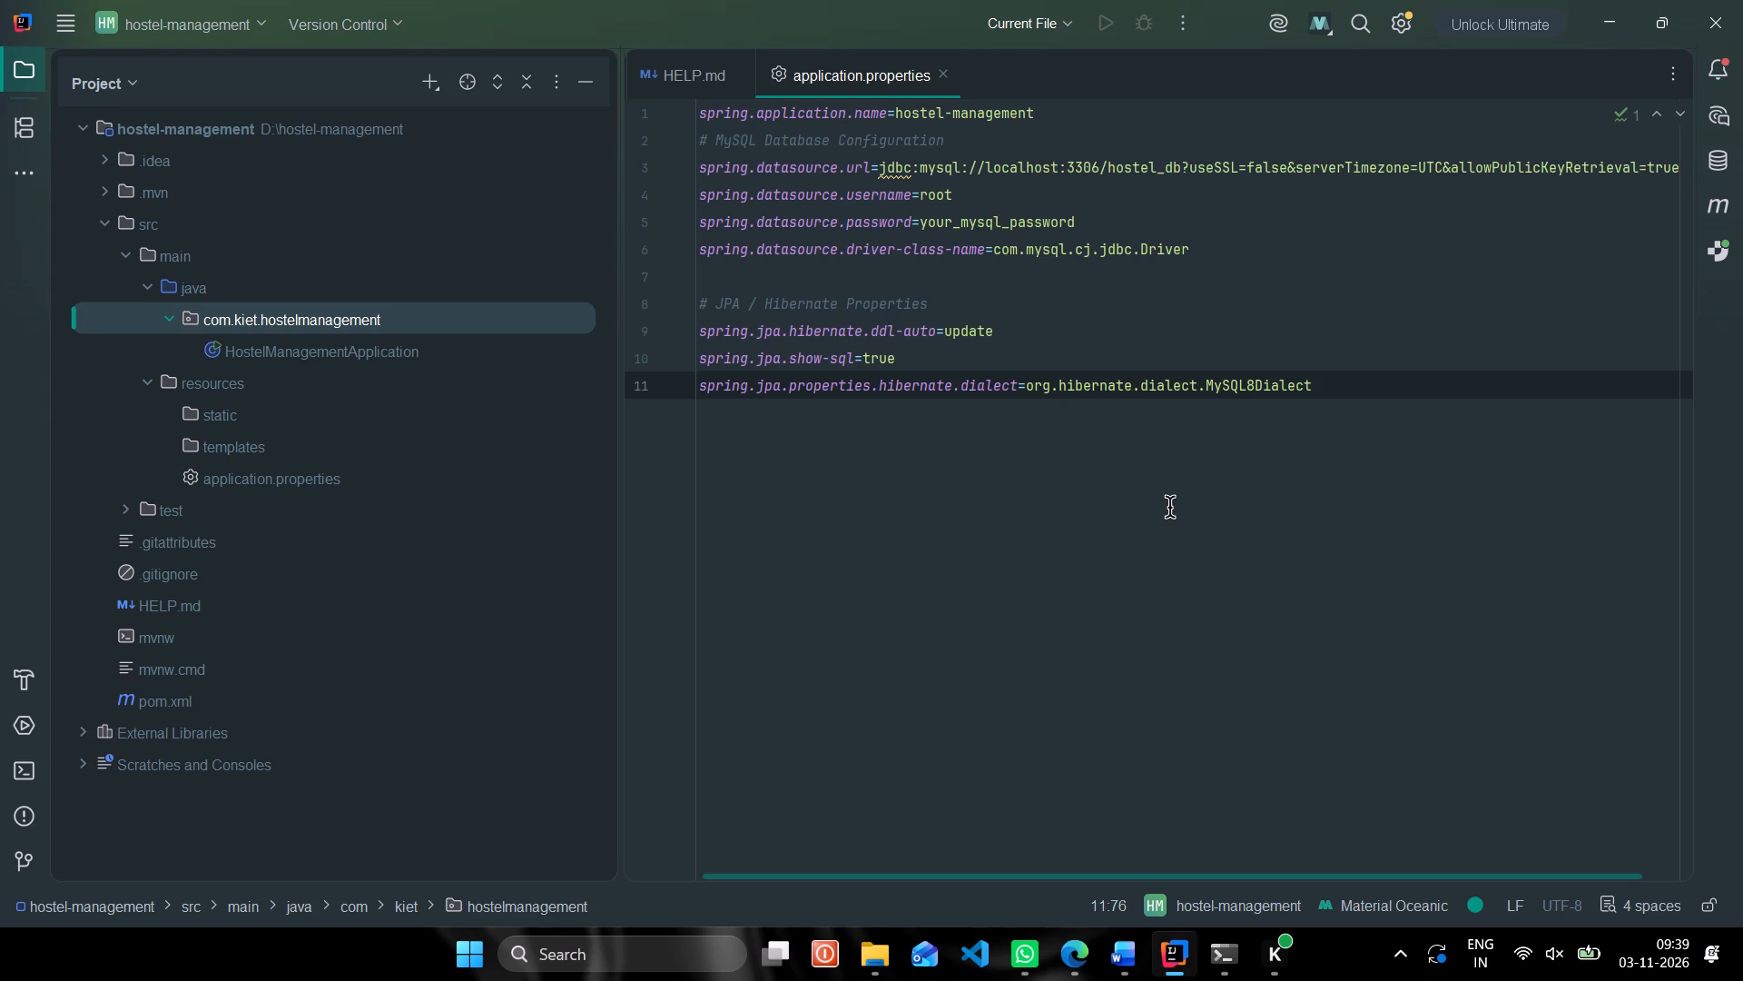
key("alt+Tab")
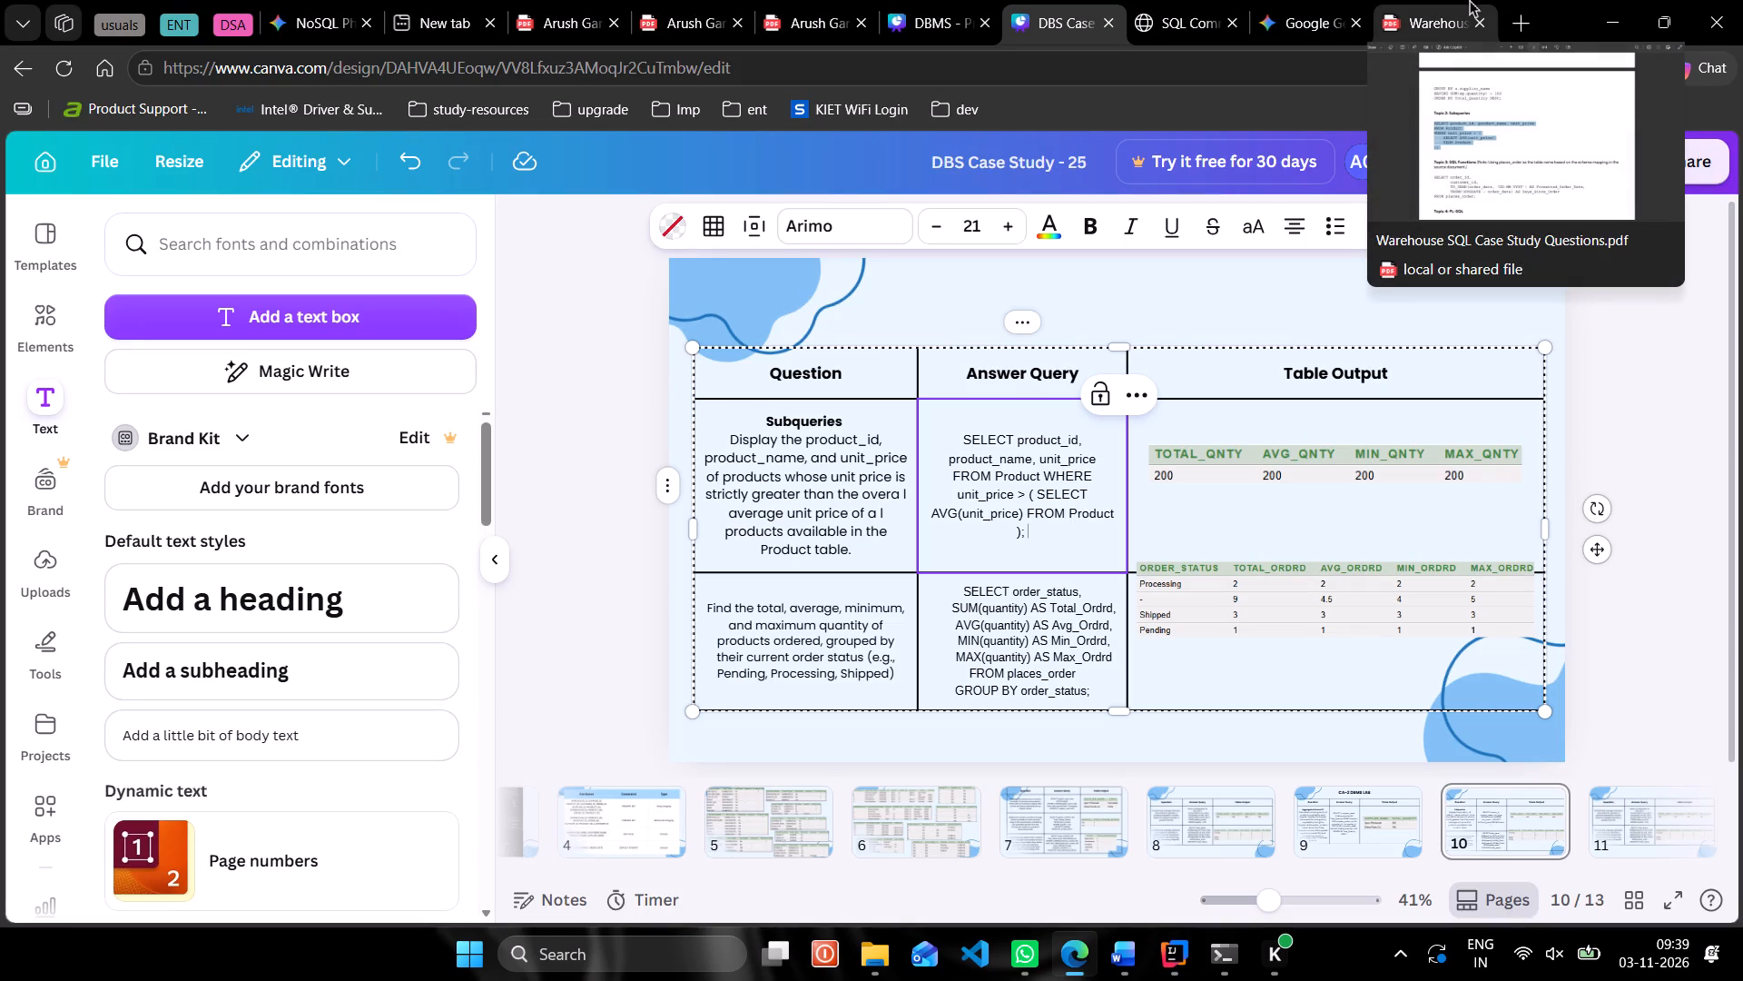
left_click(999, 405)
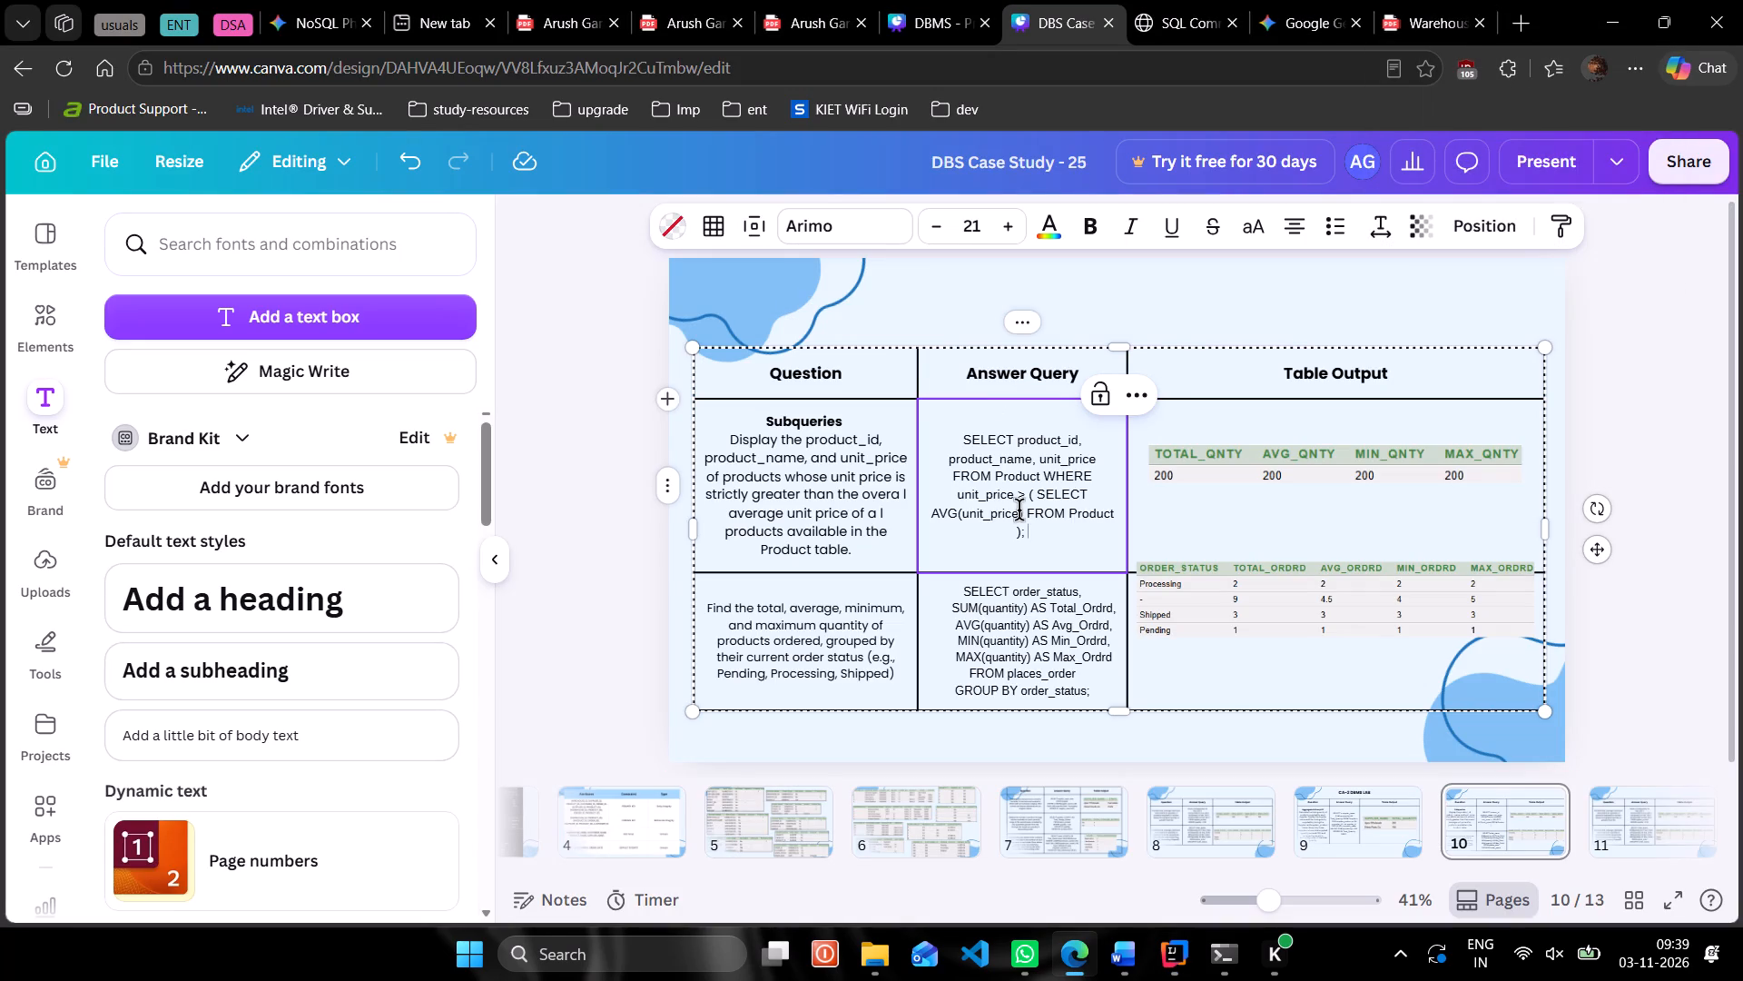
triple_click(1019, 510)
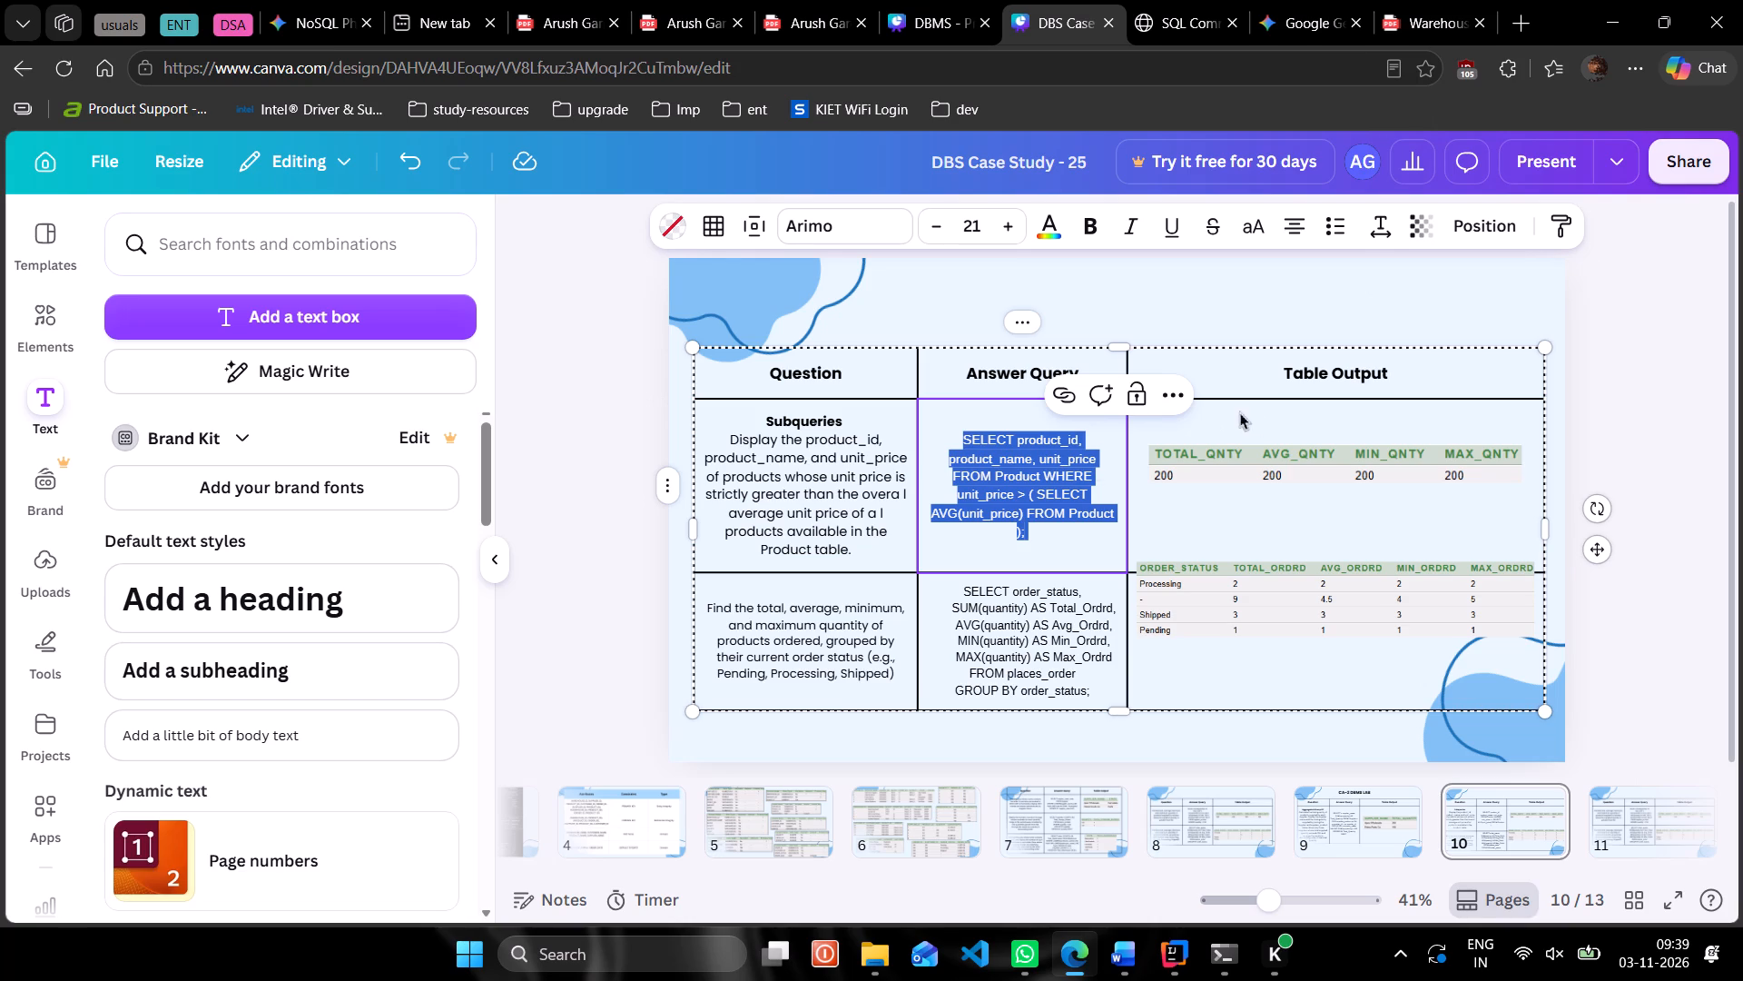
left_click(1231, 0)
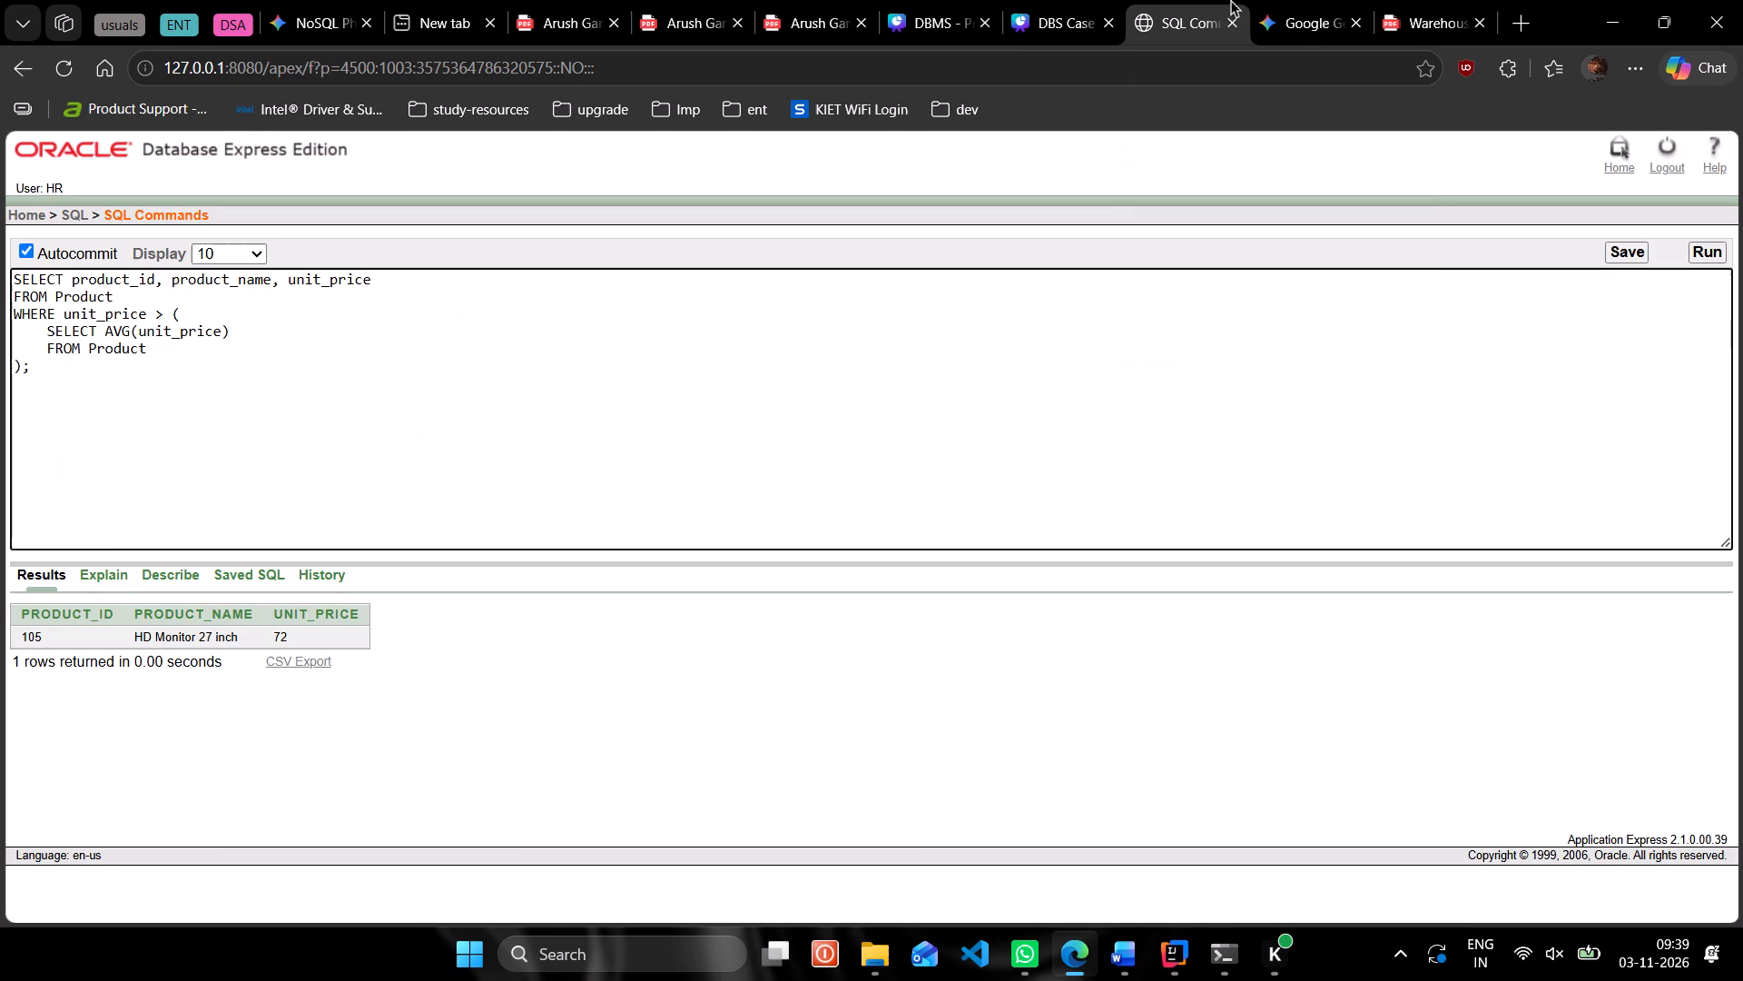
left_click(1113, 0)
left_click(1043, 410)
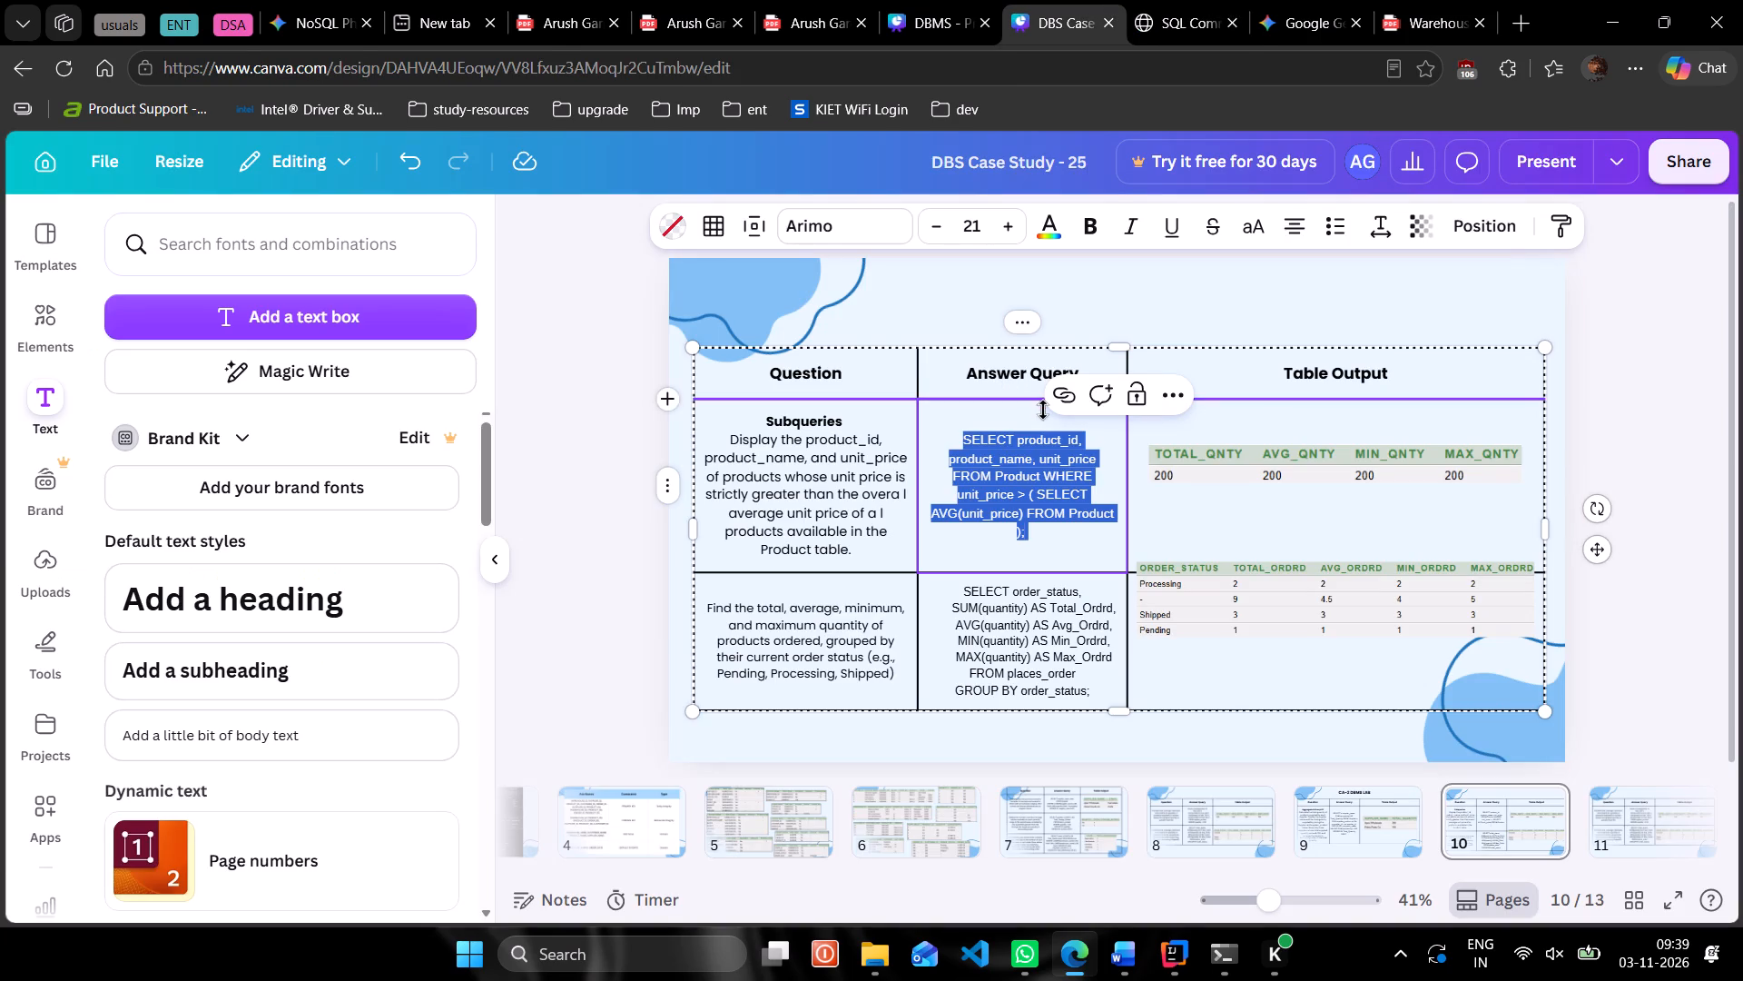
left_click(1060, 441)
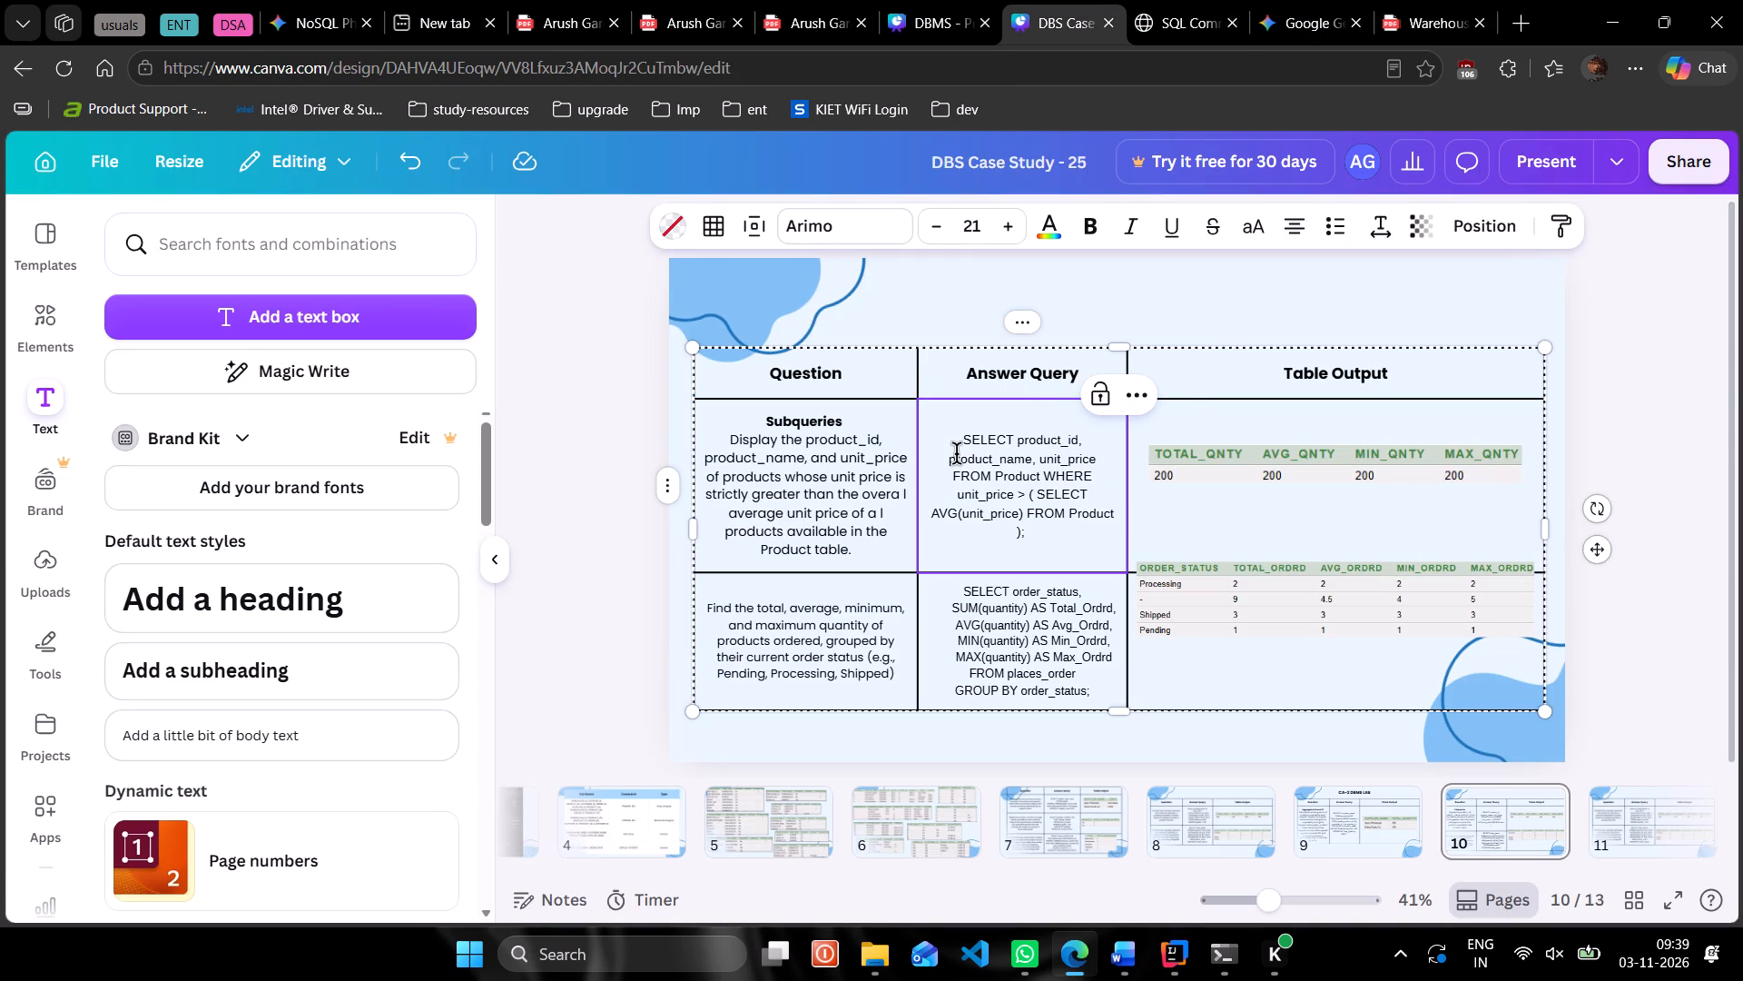
Retype the spaces before product_name, the first FROM, the unit_price after WHERE, and AVG in the Subqueries query on page 10.
left_click(956, 454)
key("Left")
key("BackSpace")
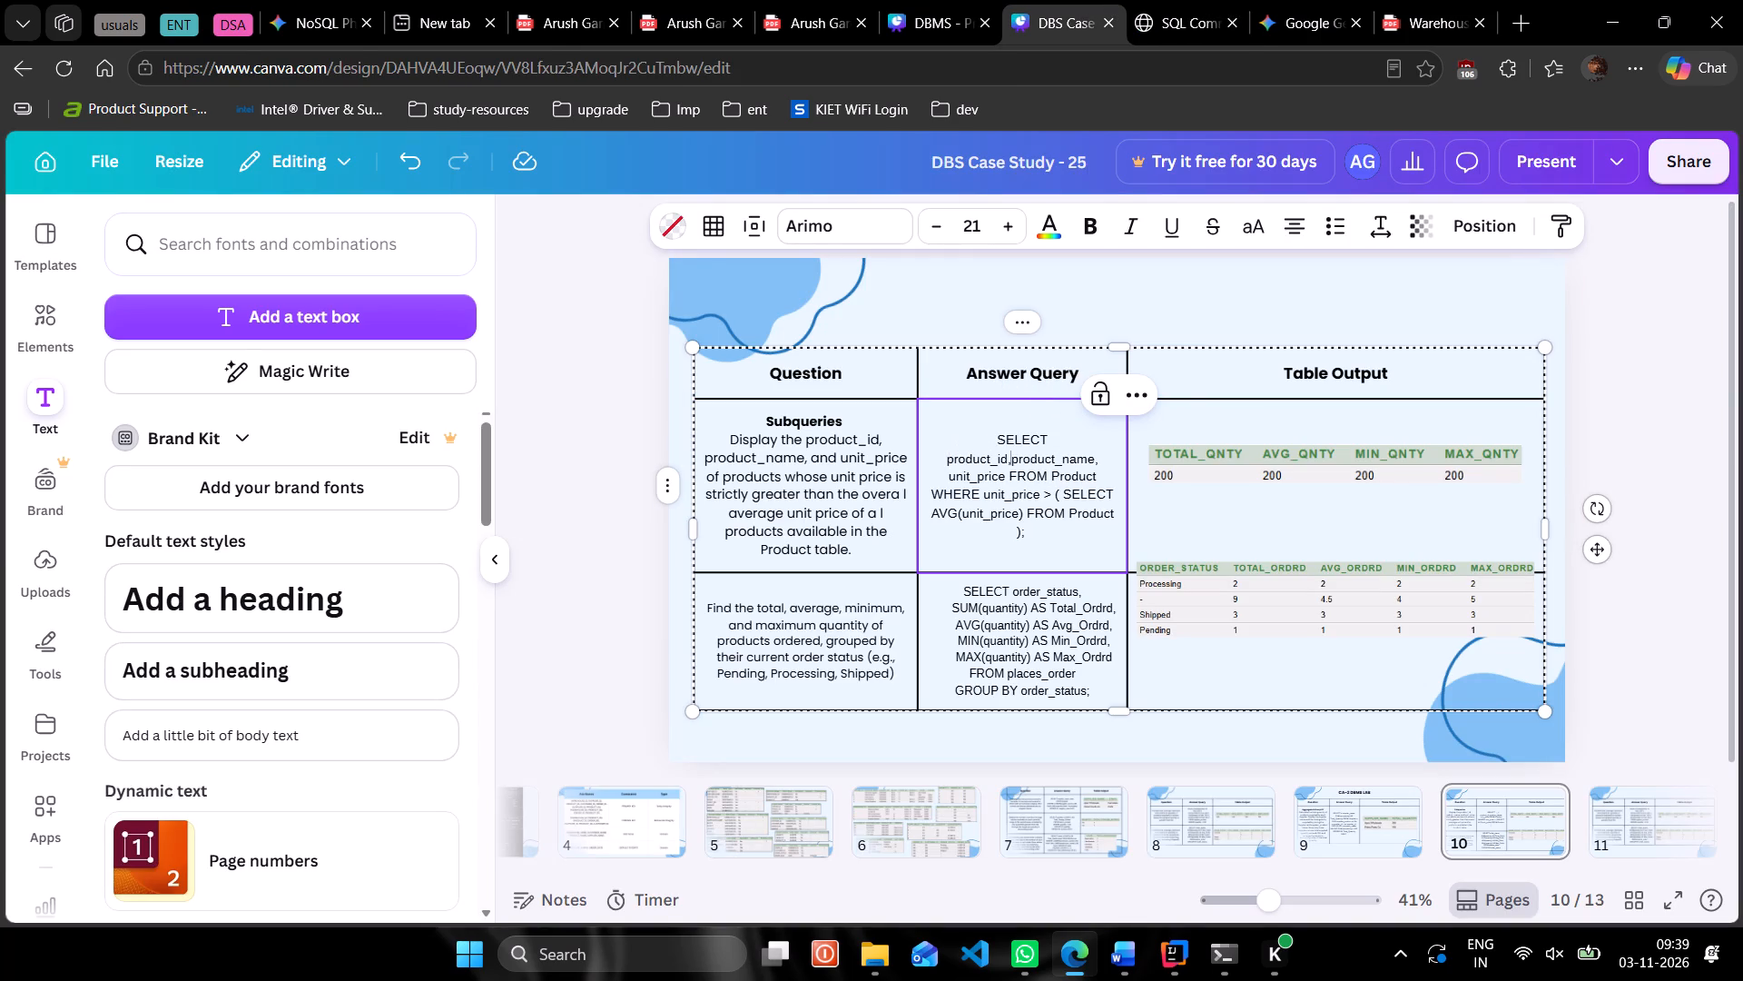
key("space")
key("Down")
key("BackSpace")
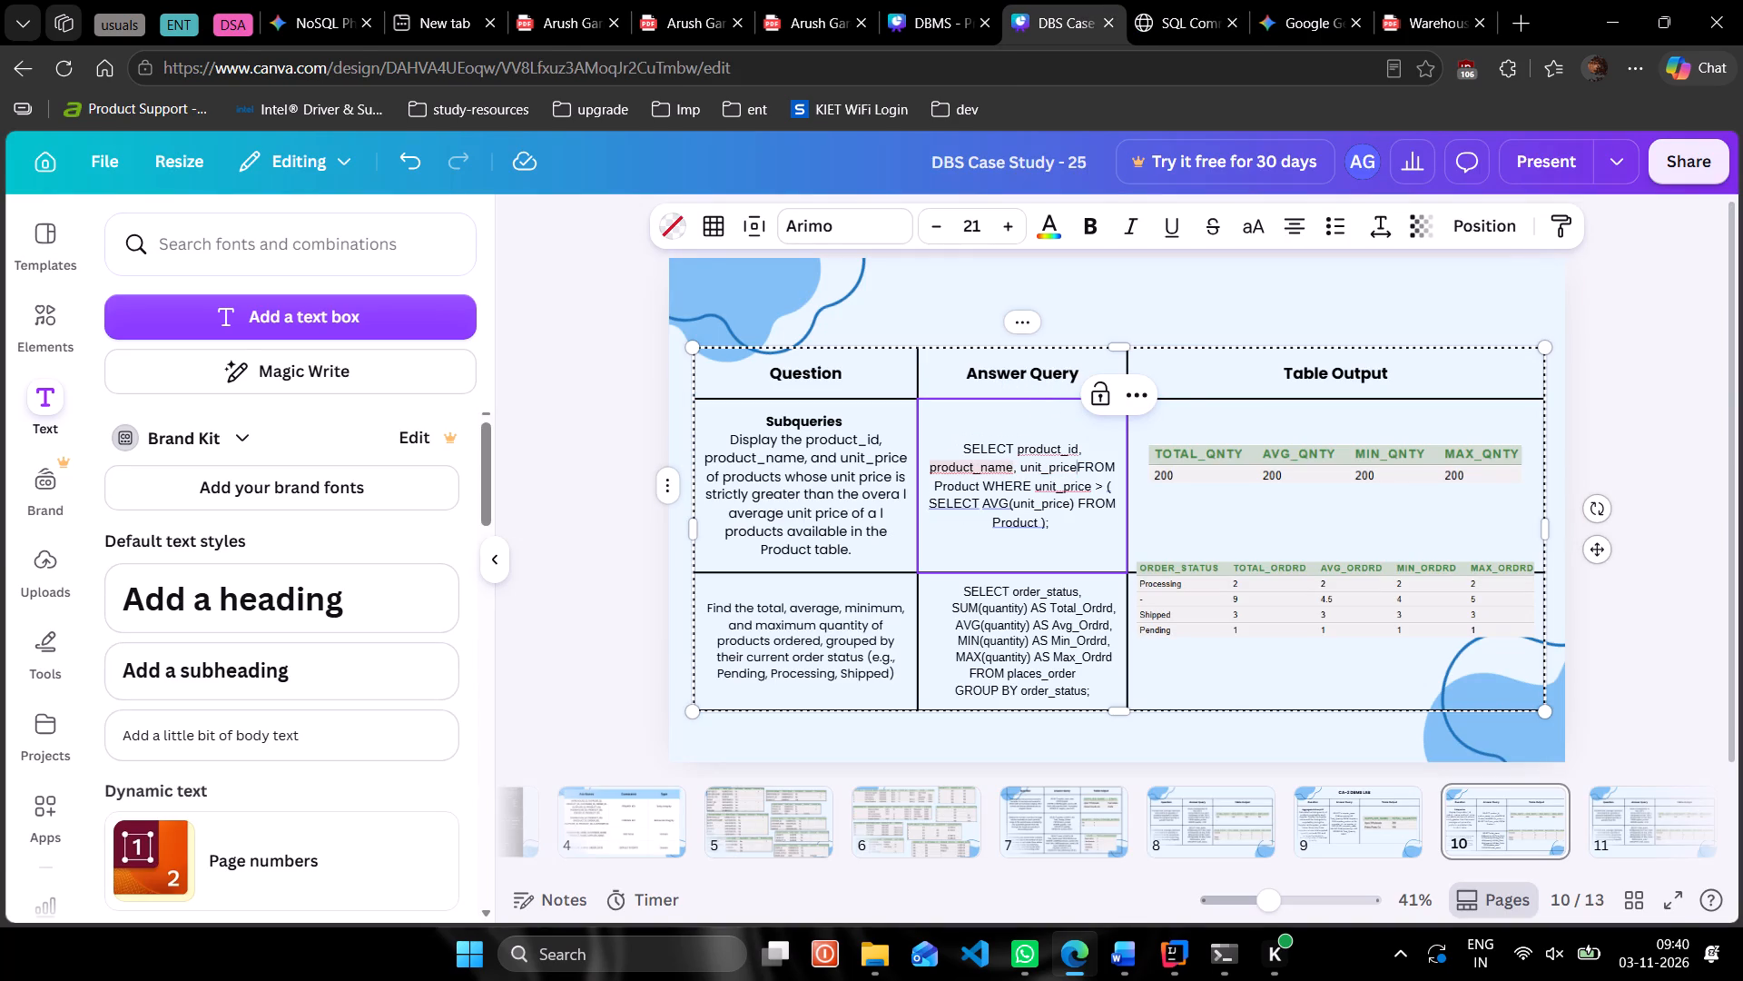
key("space")
key("Down")
key("BackSpace")
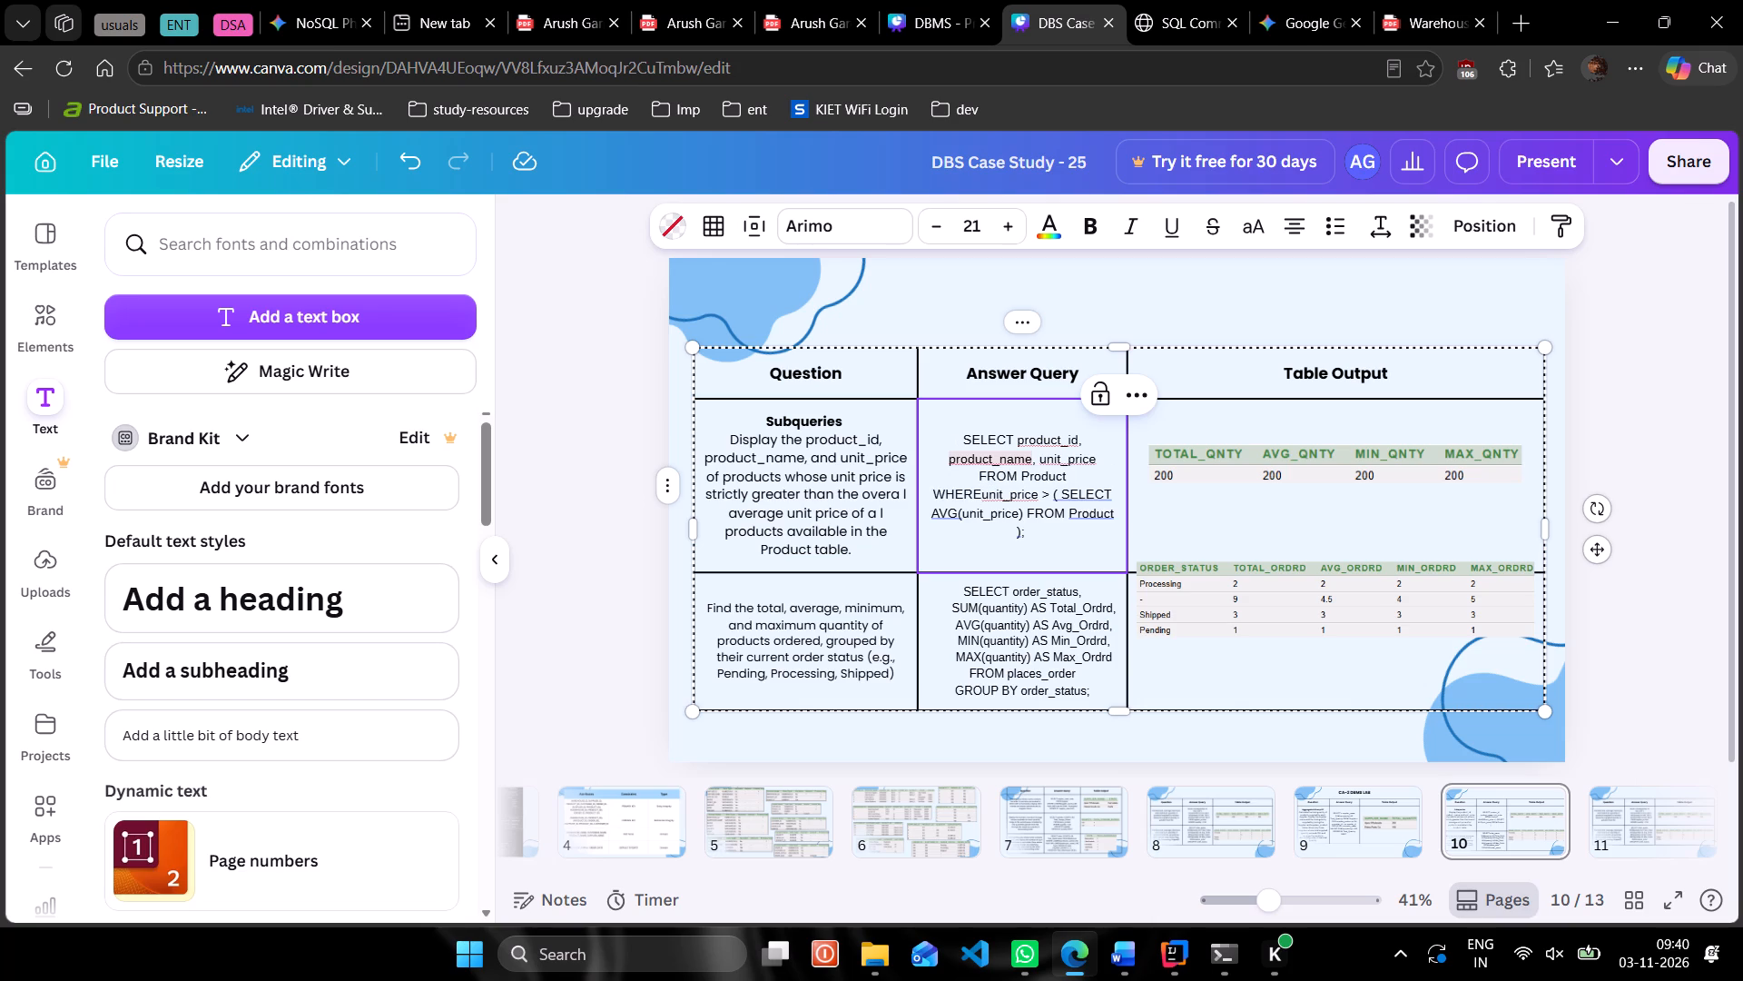
key("space")
key("BackSpace")
key("space")
key("Down")
key("Left")
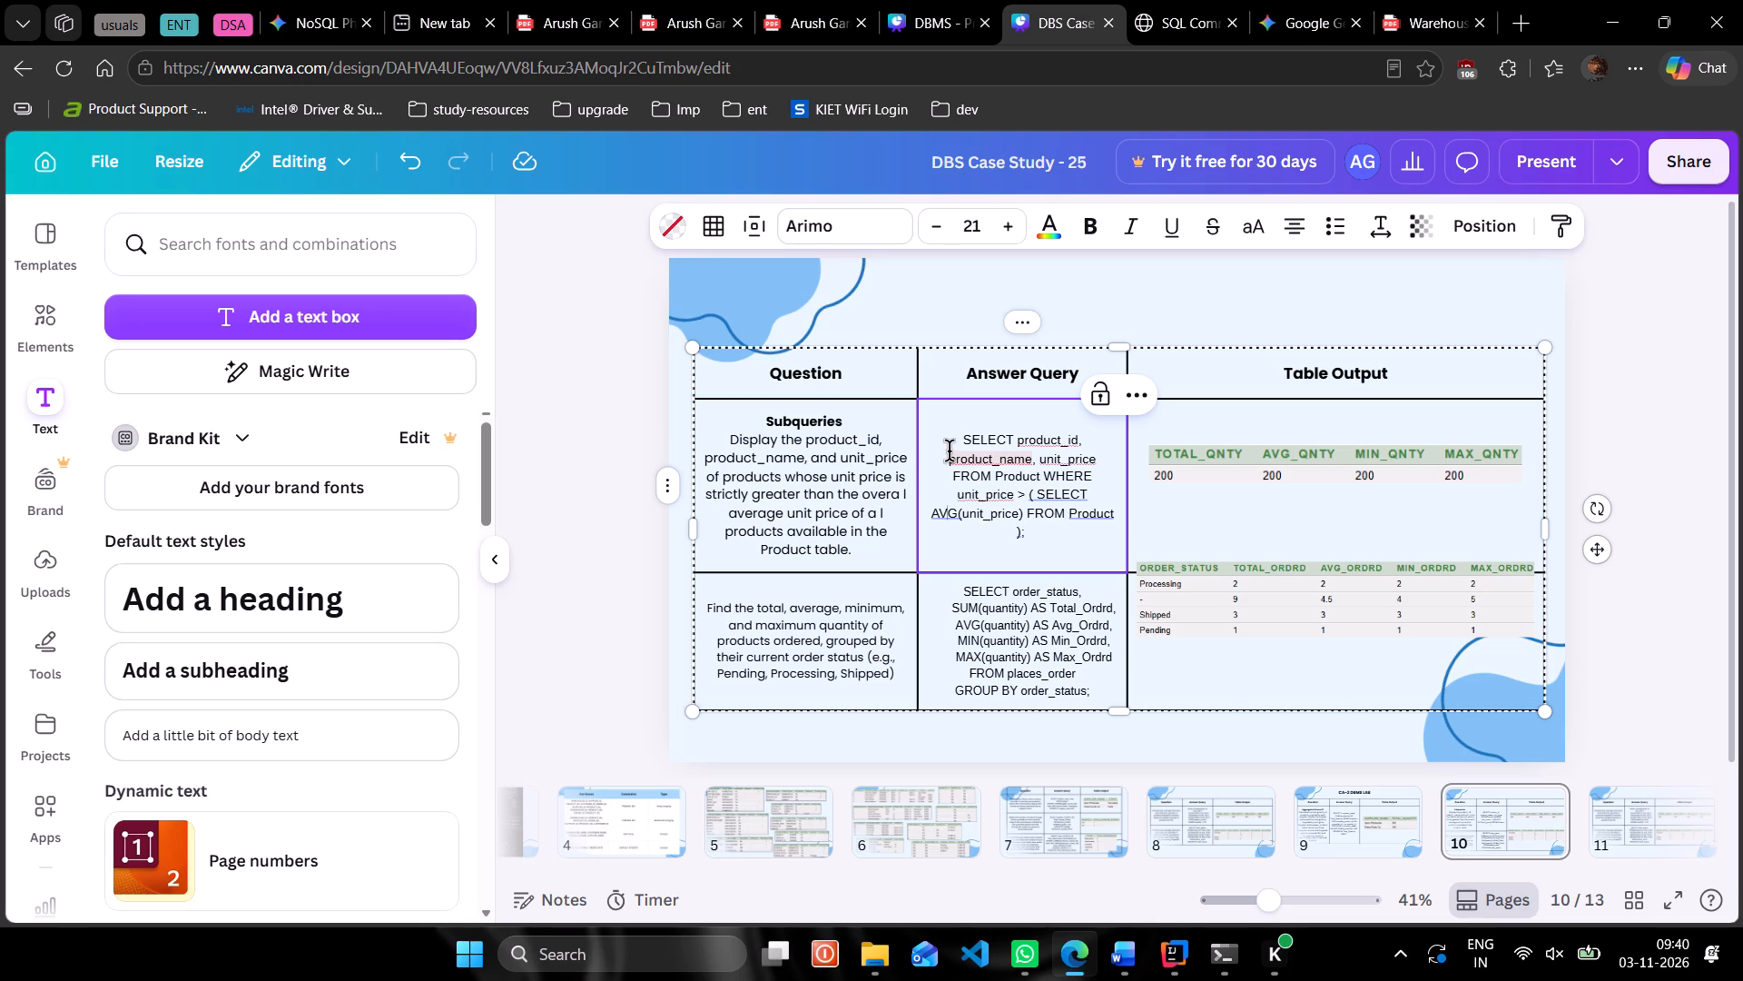
key("Left")
key("Left")
key("backslash")
key("BackSpace")
key("BackSpace")
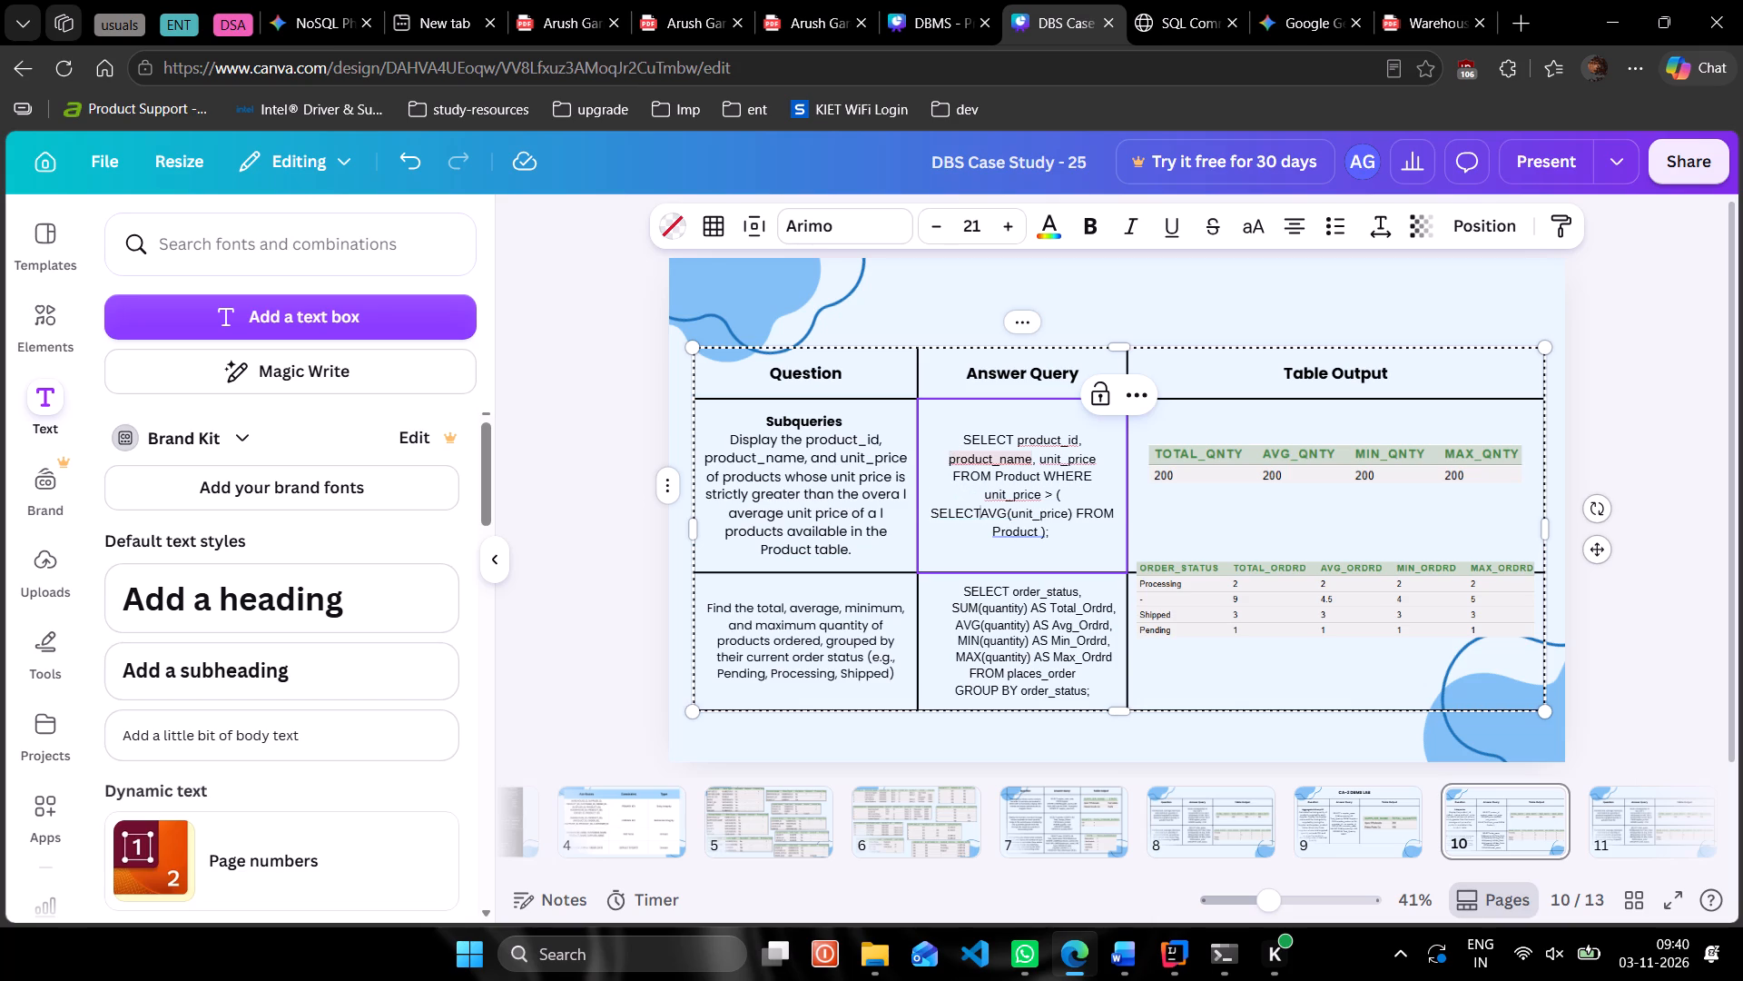
key("space")
Remove the trailing space after the closing ");" of the Subqueries query on page 10.
left_click(1010, 540)
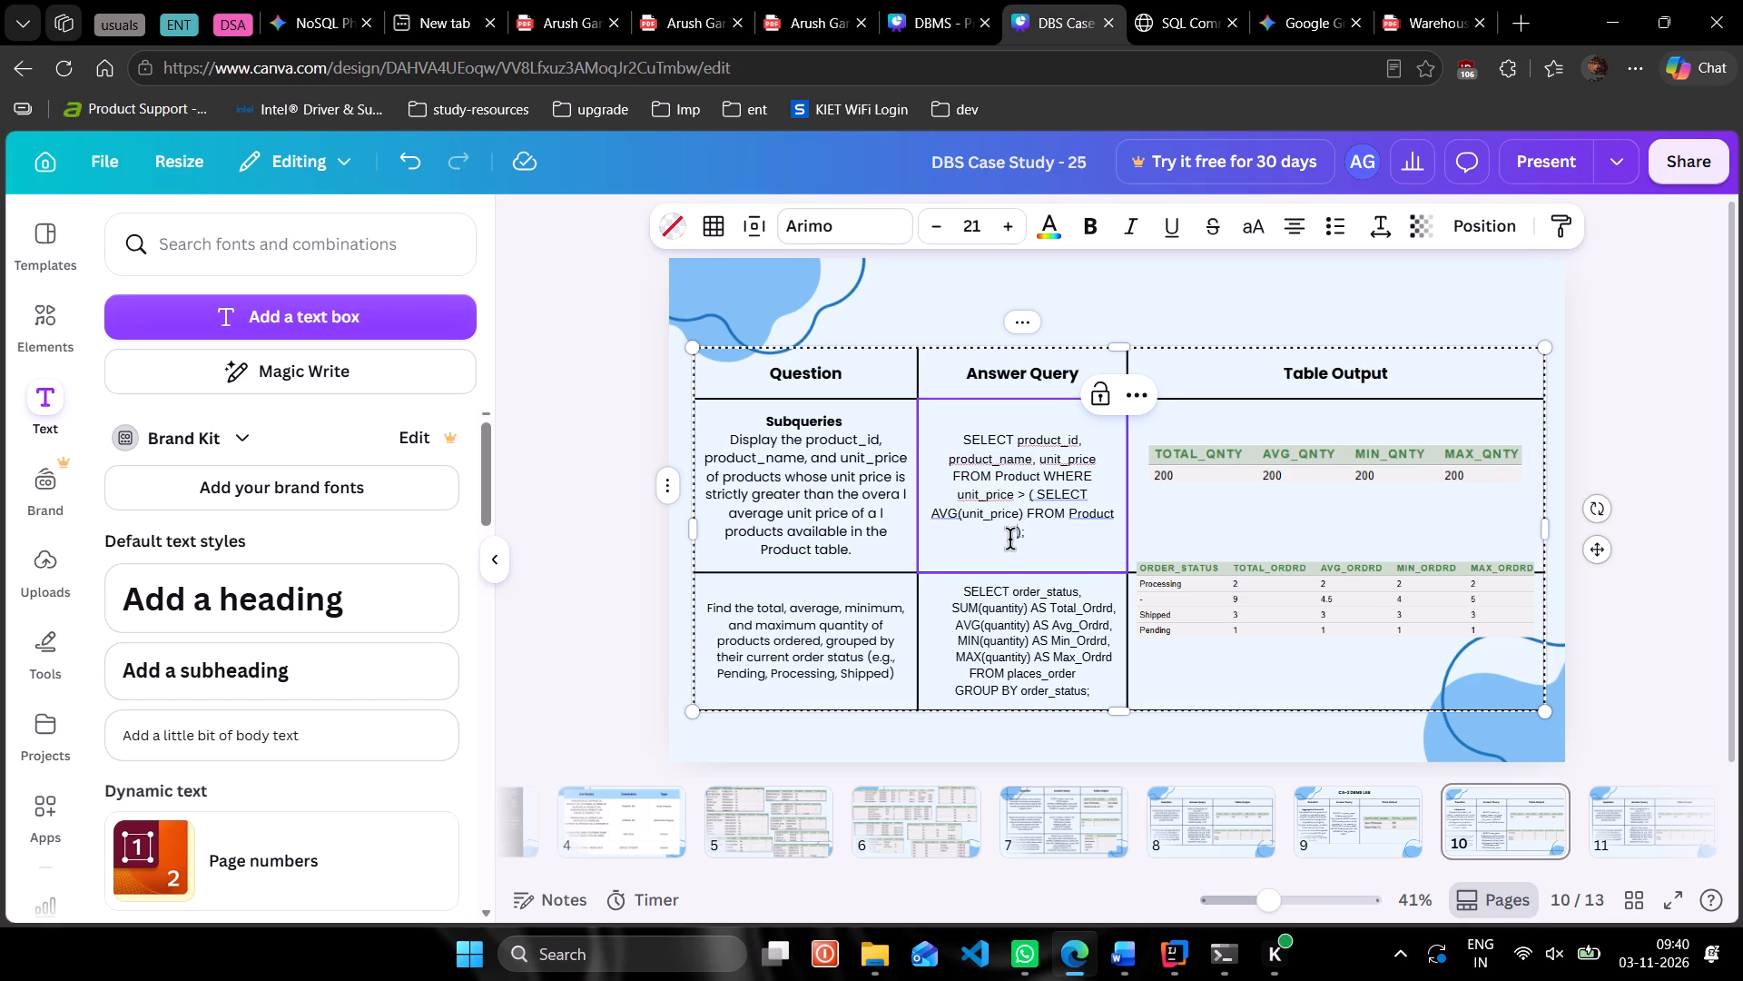
key("End")
key("BackSpace")
key("Left")
Retype the space before the closing ");" of the Subqueries query on page 10.
key("Left")
key("BackSpace")
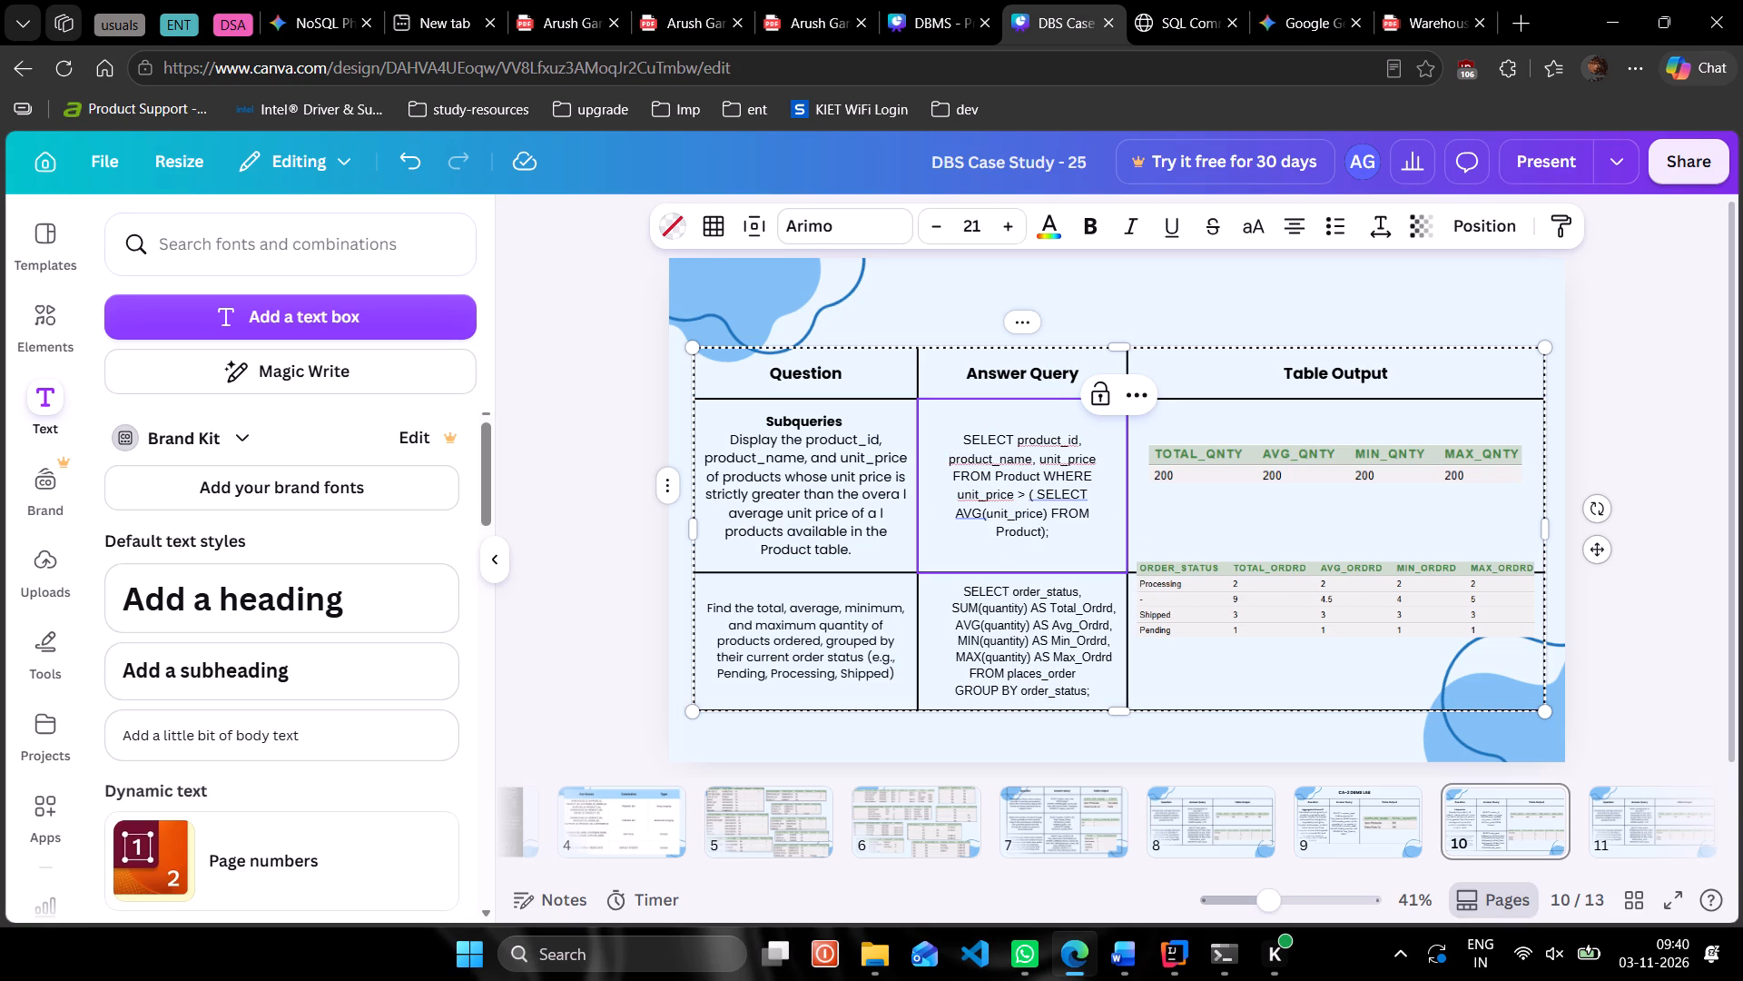
key("space")
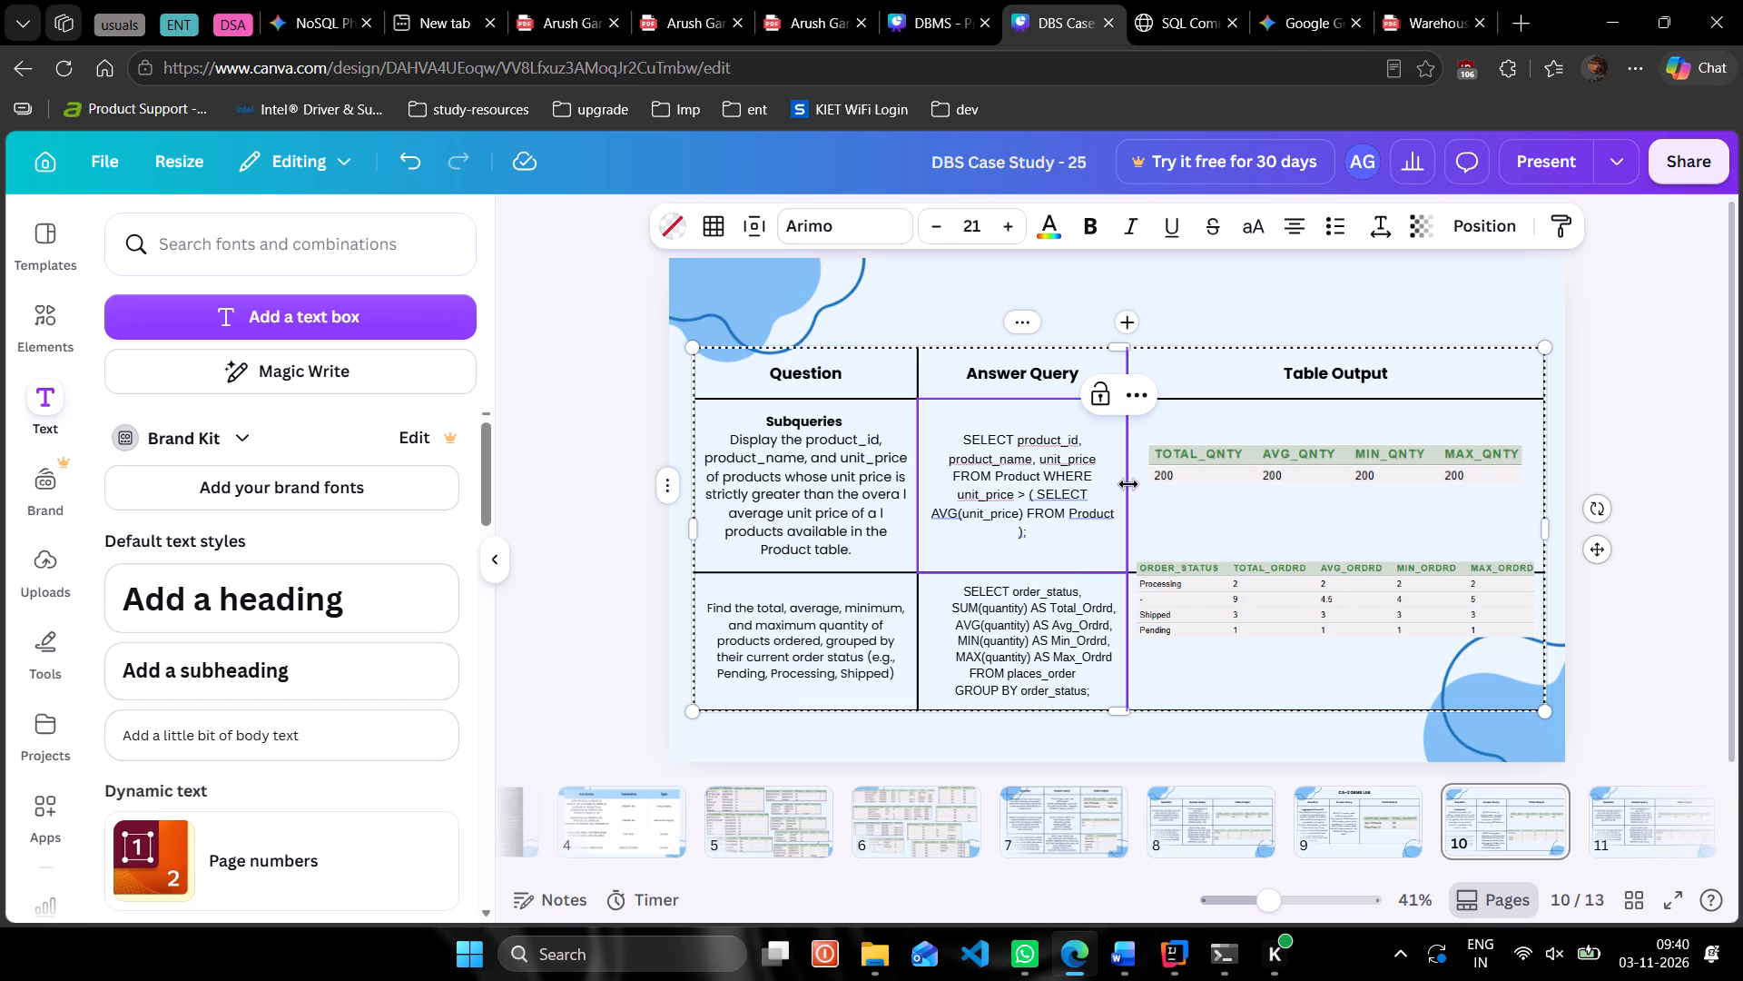
Widen the Answer Query column of the page 10 table slightly on both sides.
left_click_drag(1128, 484, 1147, 484)
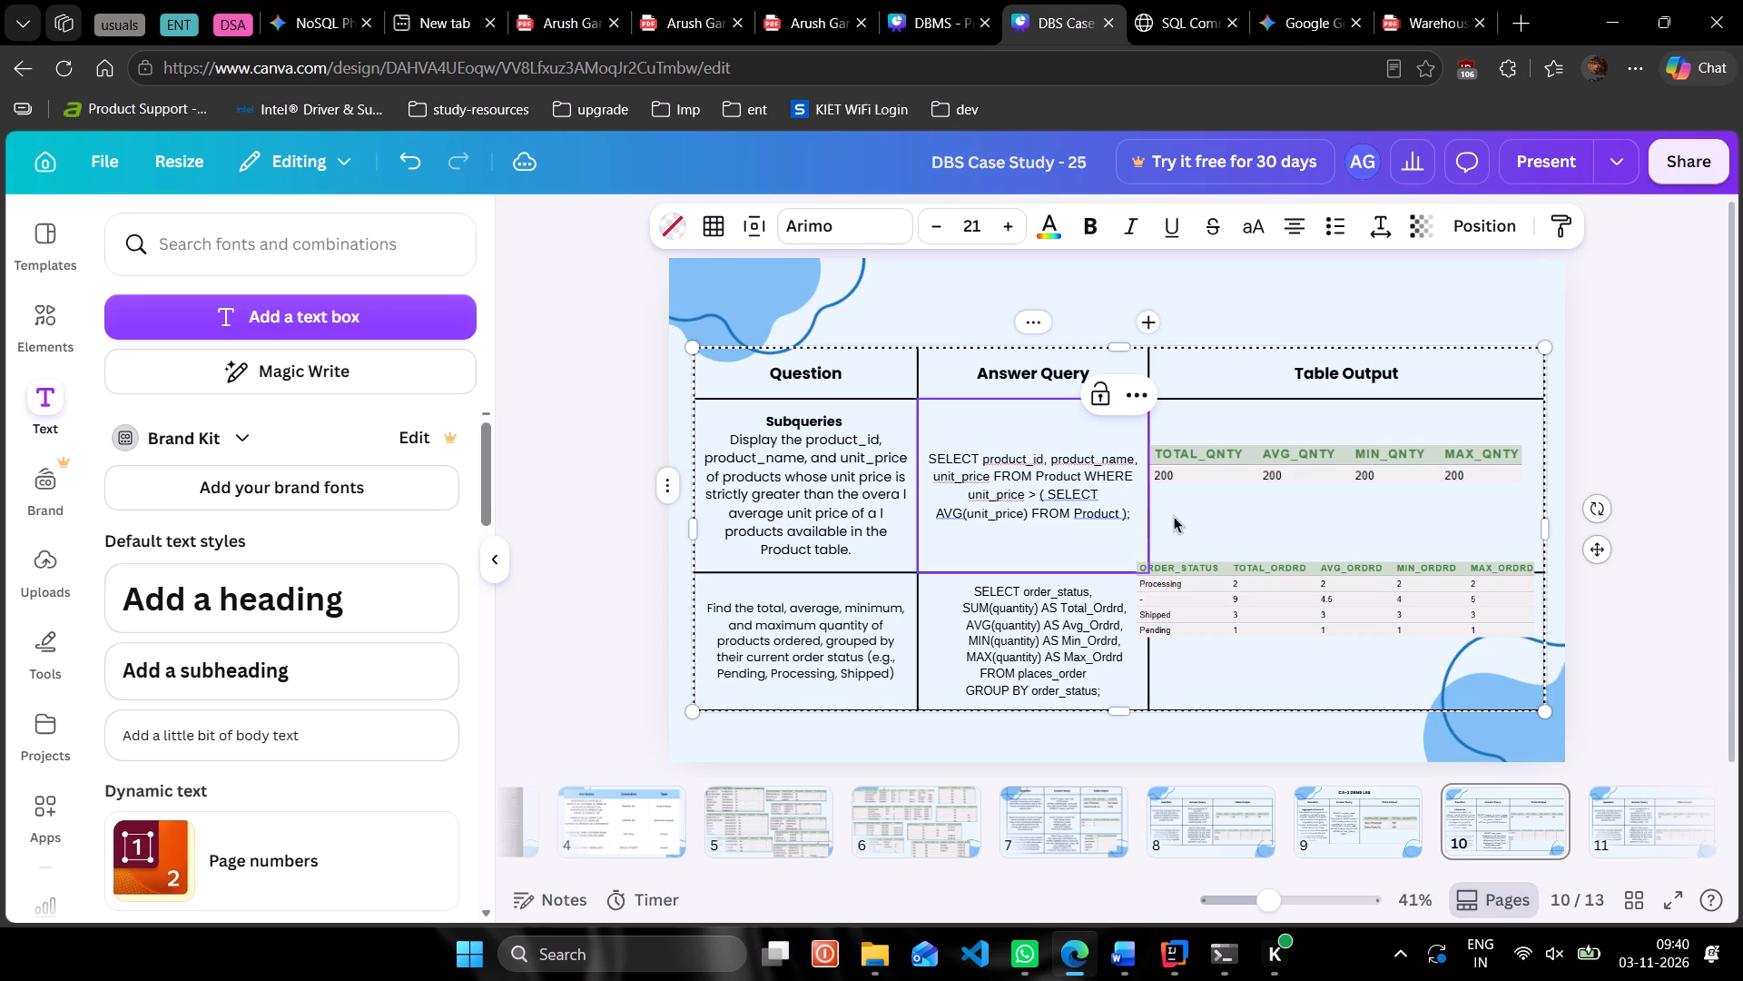
left_click_drag(917, 473, 908, 468)
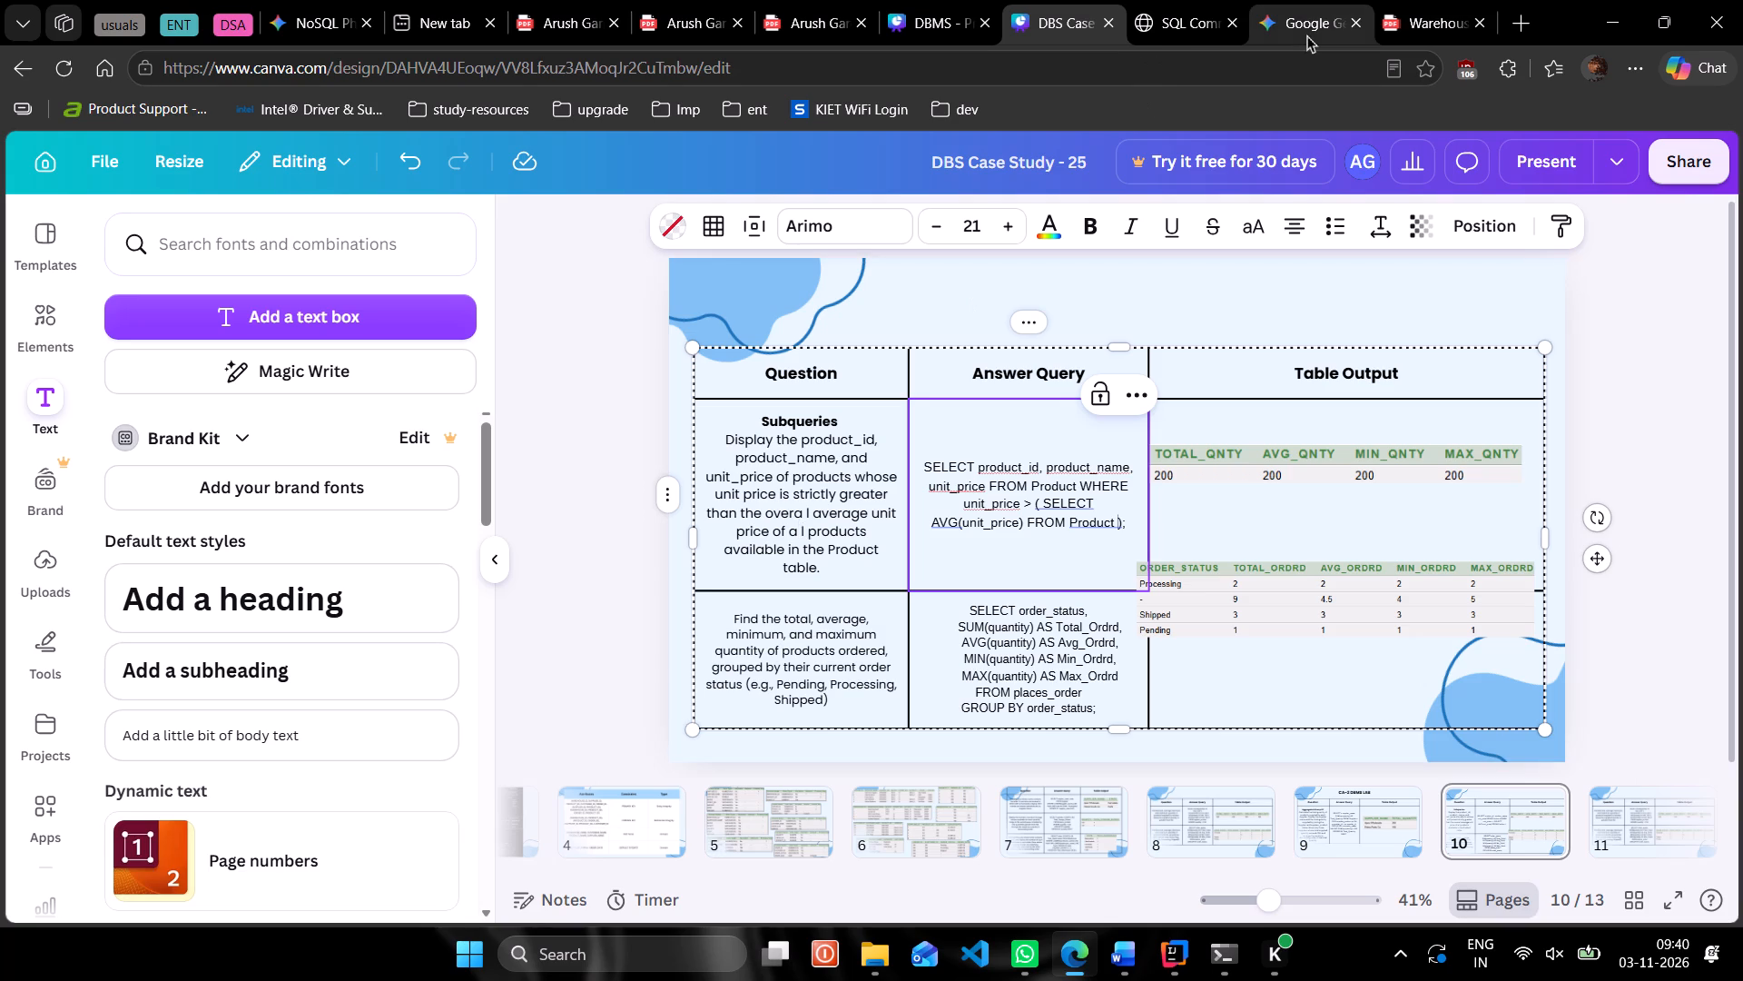
Copy the Topic 2 Subqueries question from the Warehouse SQL PDF and paste it over the question text under the Subqueries heading on page 10.
left_click(1458, 0)
scroll(1095, 341, "up", 3)
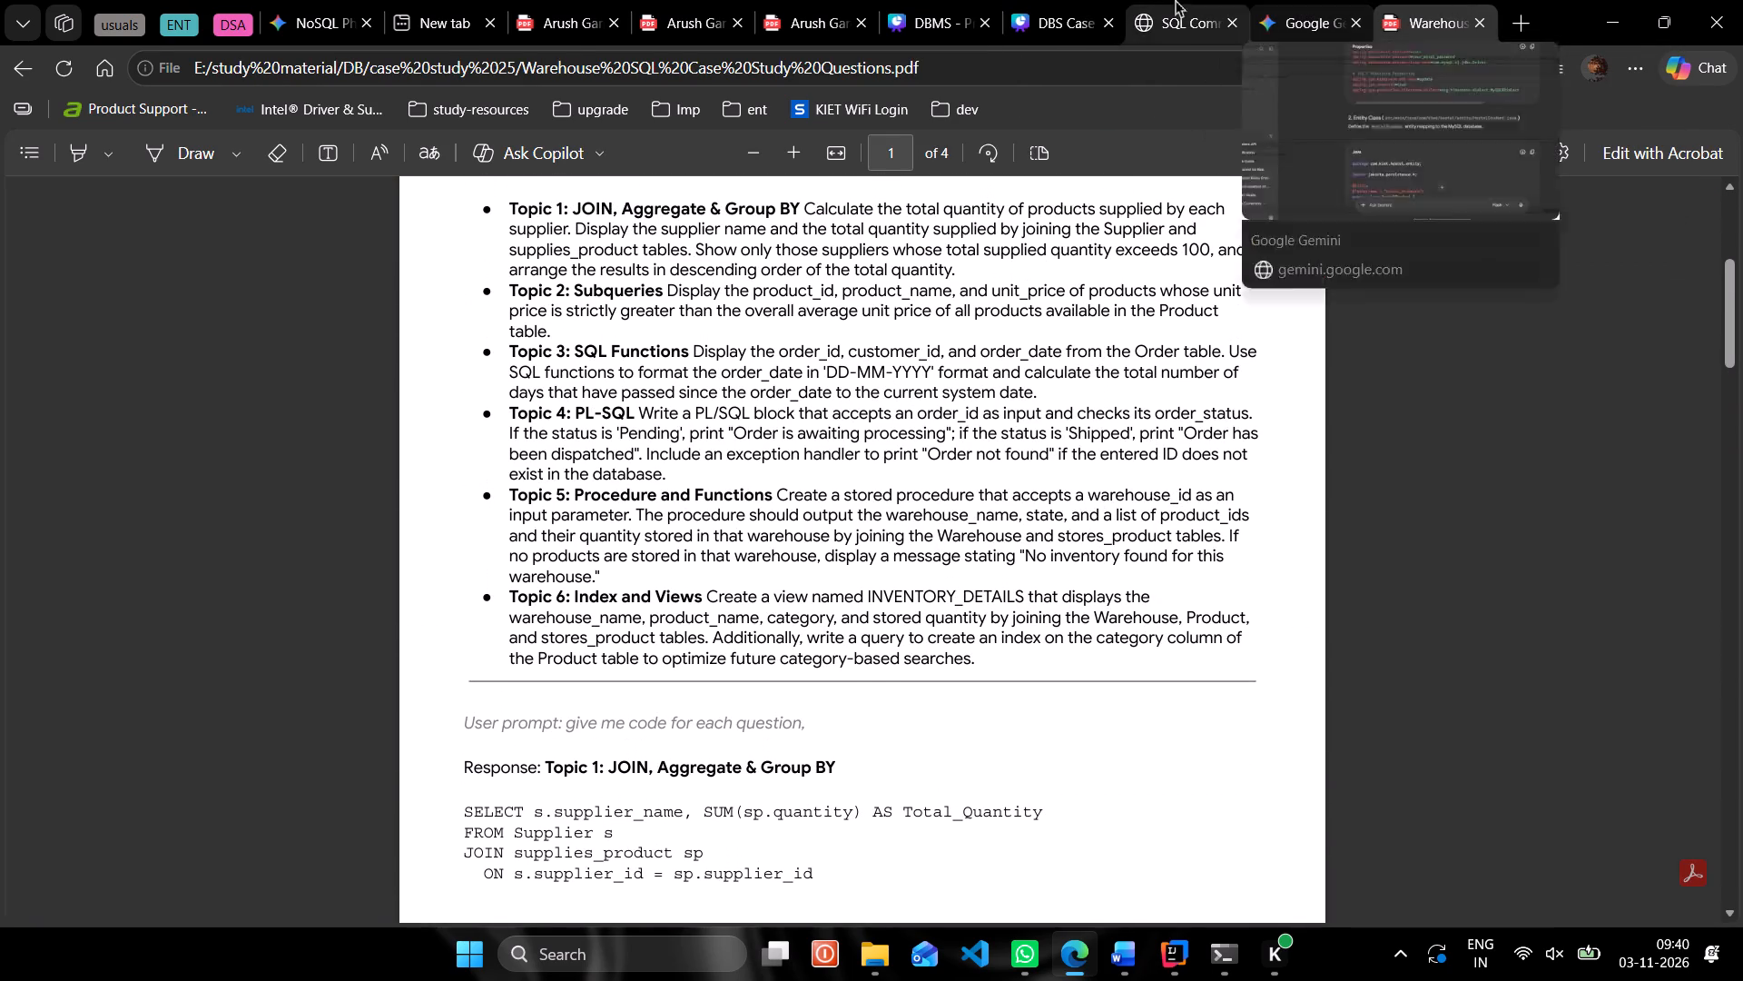
left_click(1112, 0)
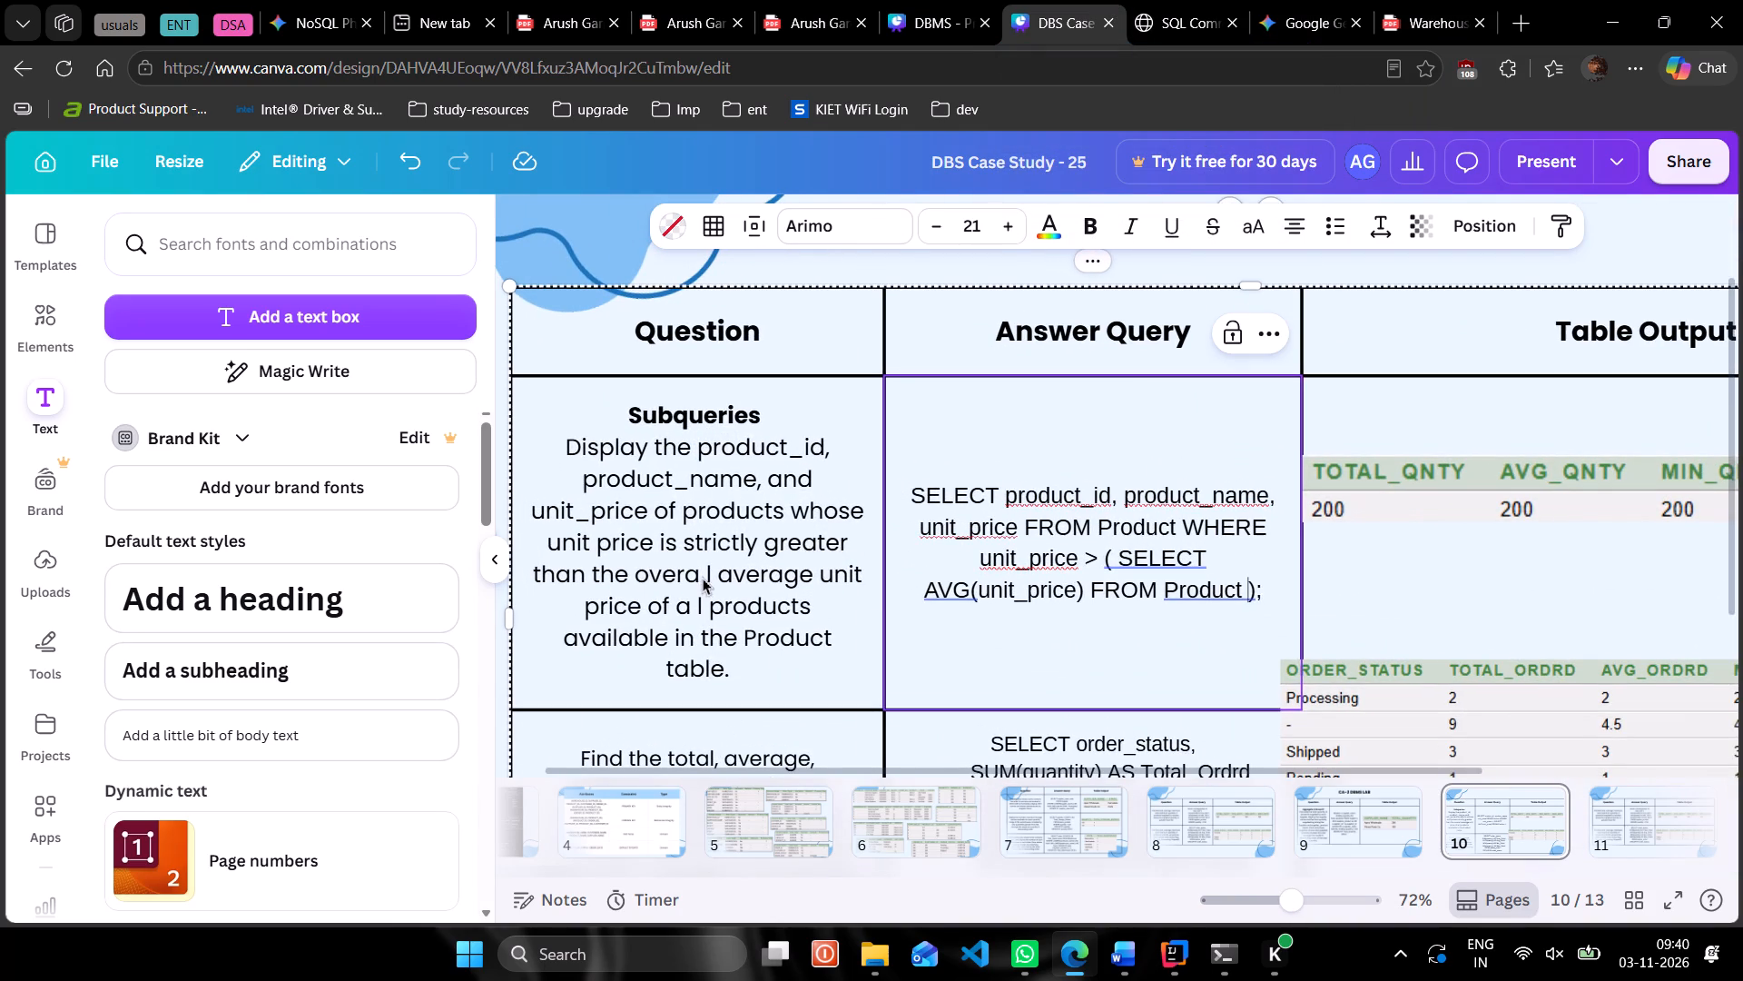
left_click(1385, 10)
scroll(747, 488, "up", 1)
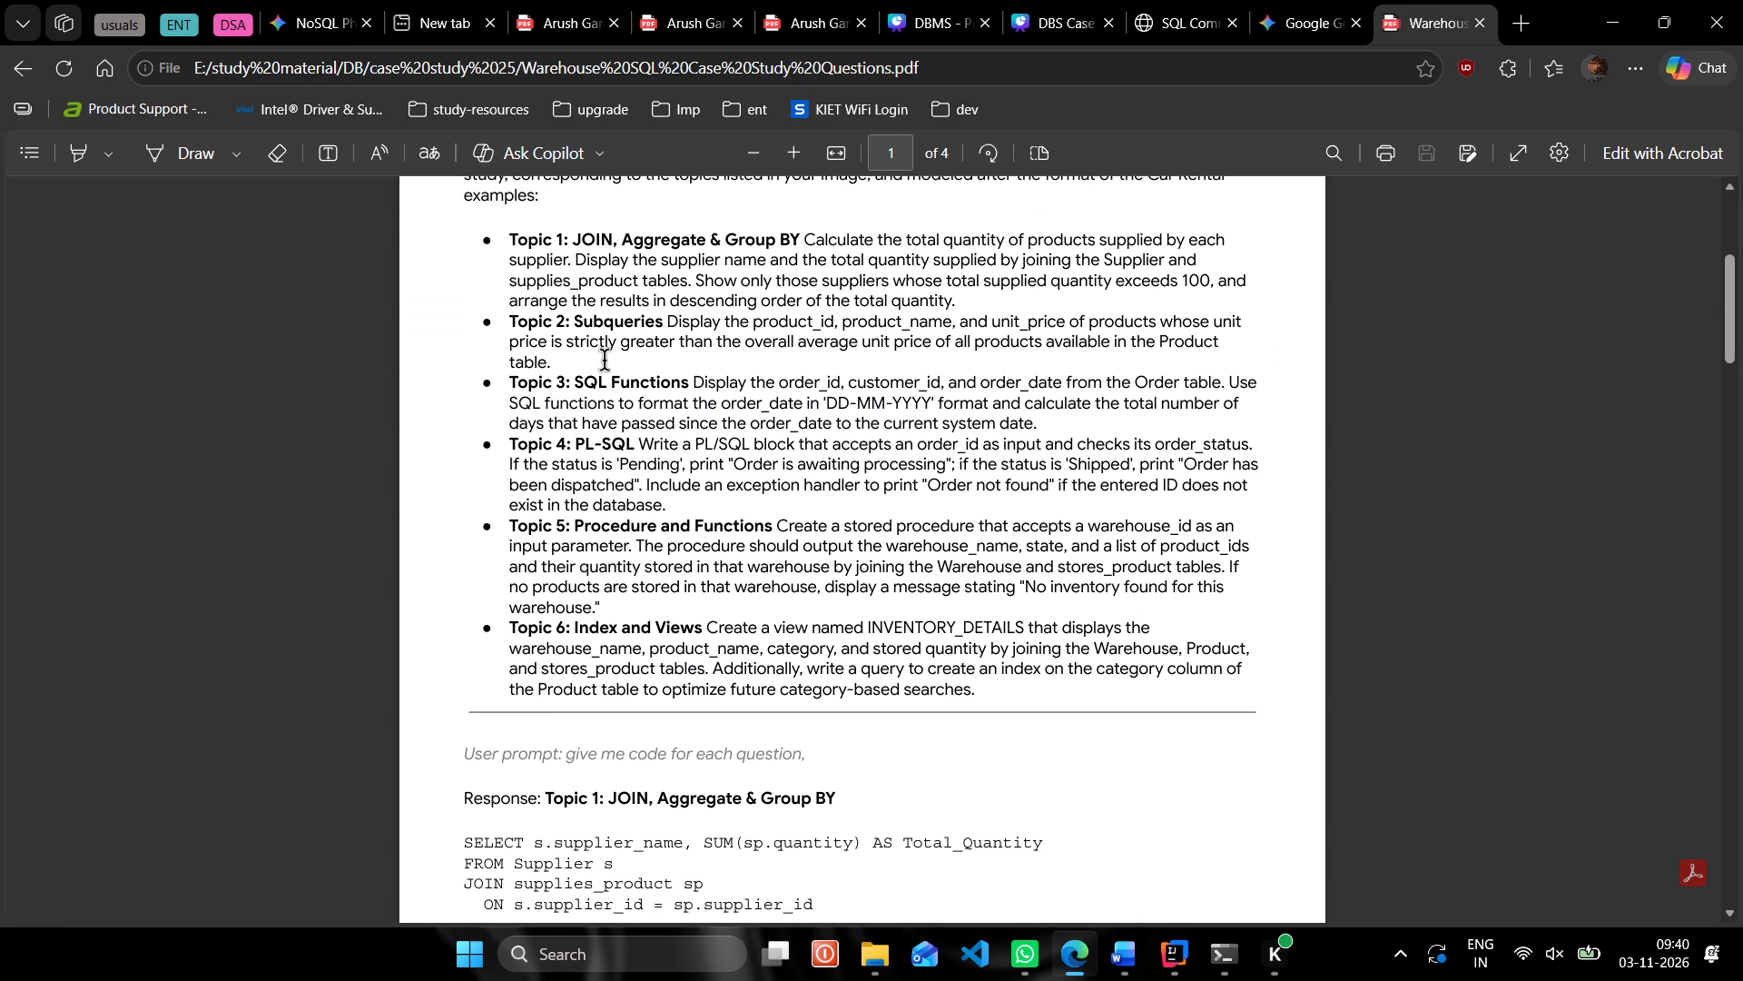
left_click_drag(605, 361, 664, 325)
left_click(593, 369)
left_click_drag(554, 368, 651, 314)
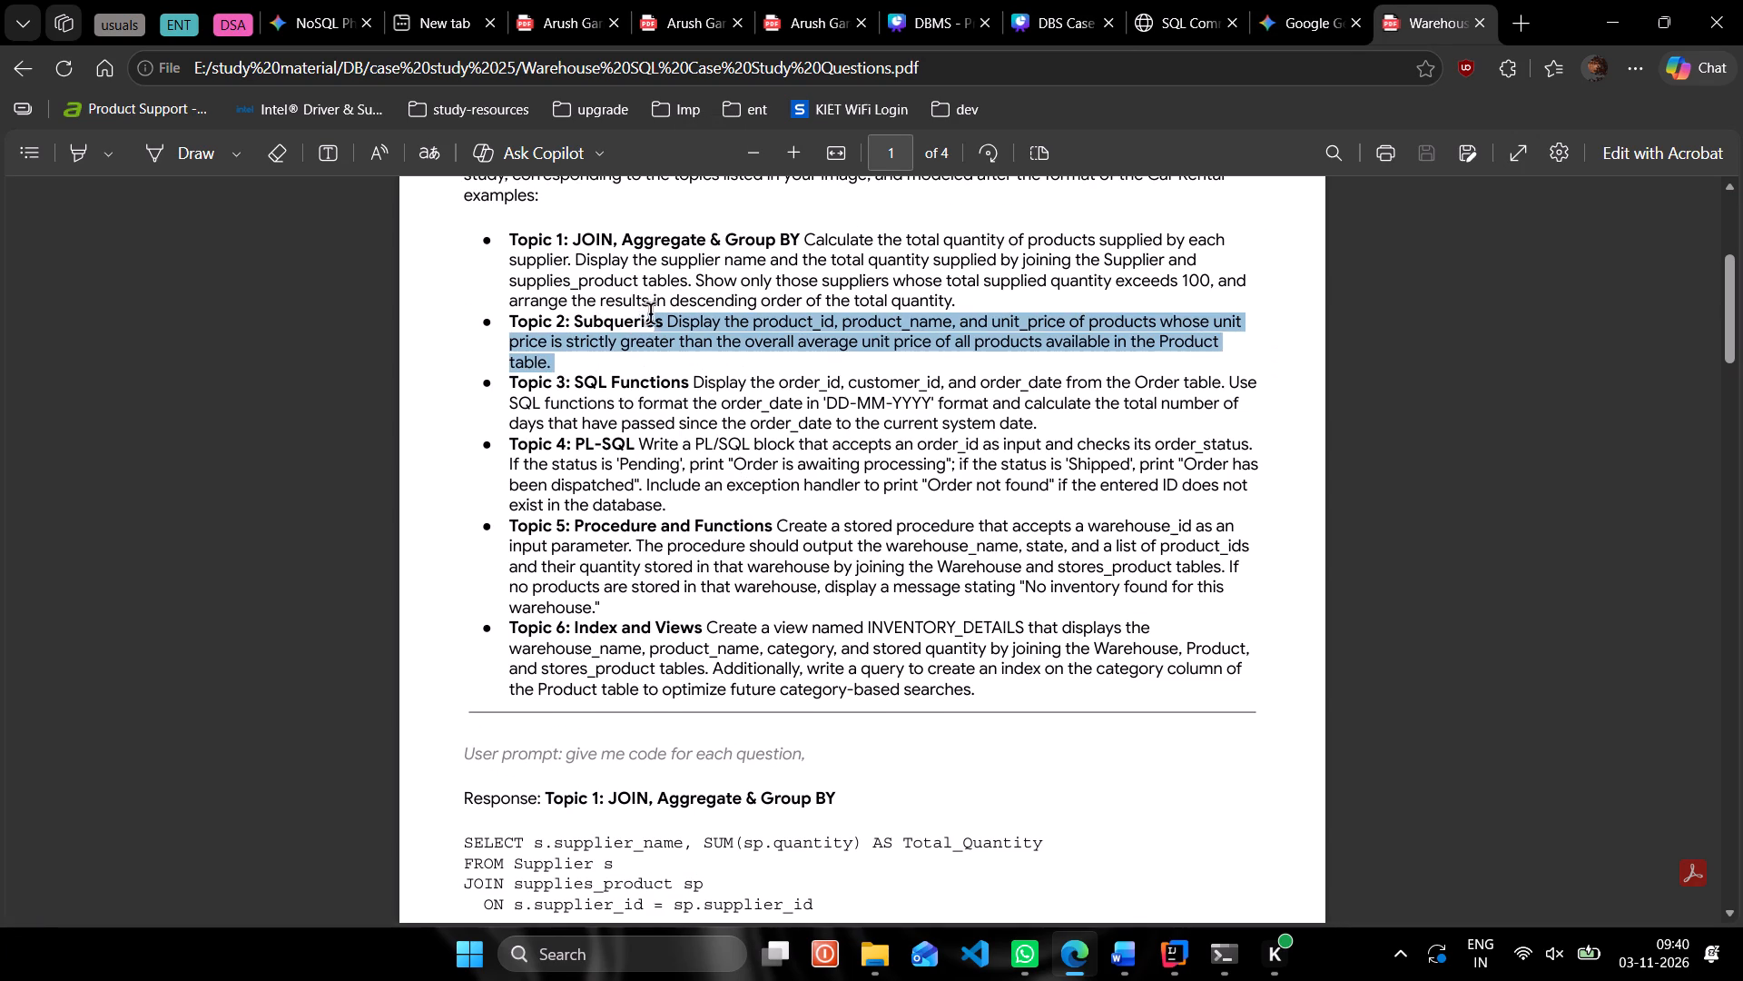
left_click_drag(651, 314, 663, 314)
key("ctrl+c")
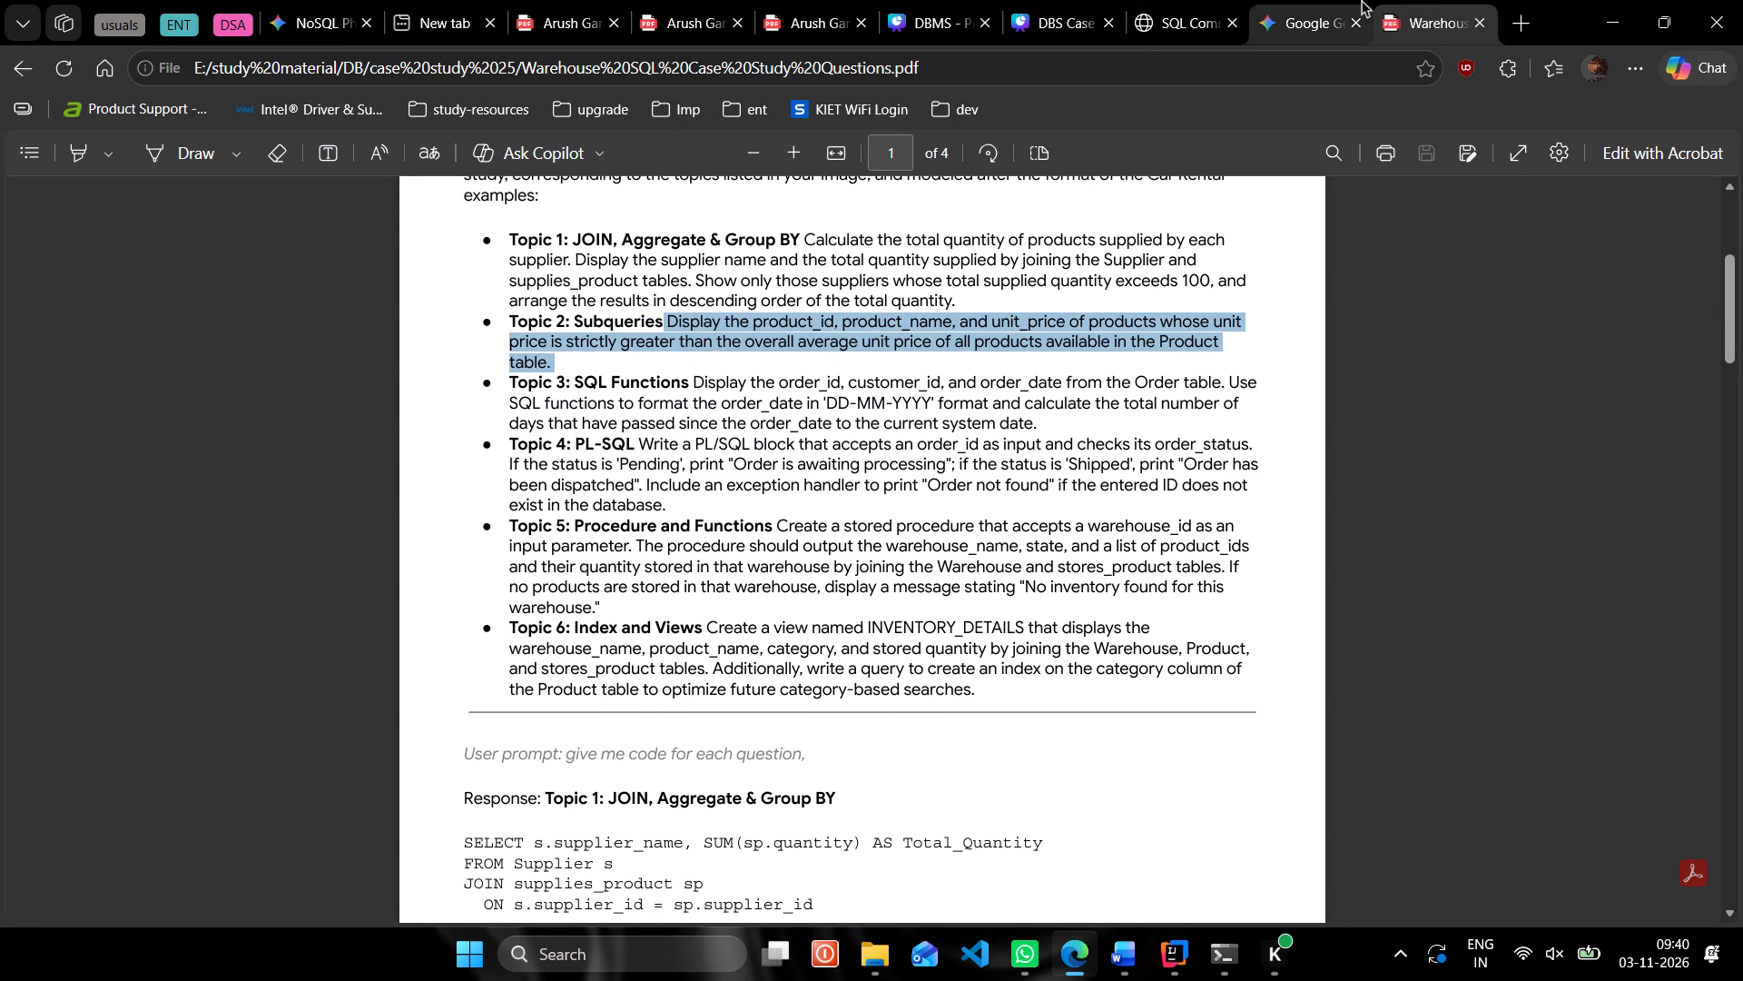
left_click(1156, 0)
left_click(1102, 0)
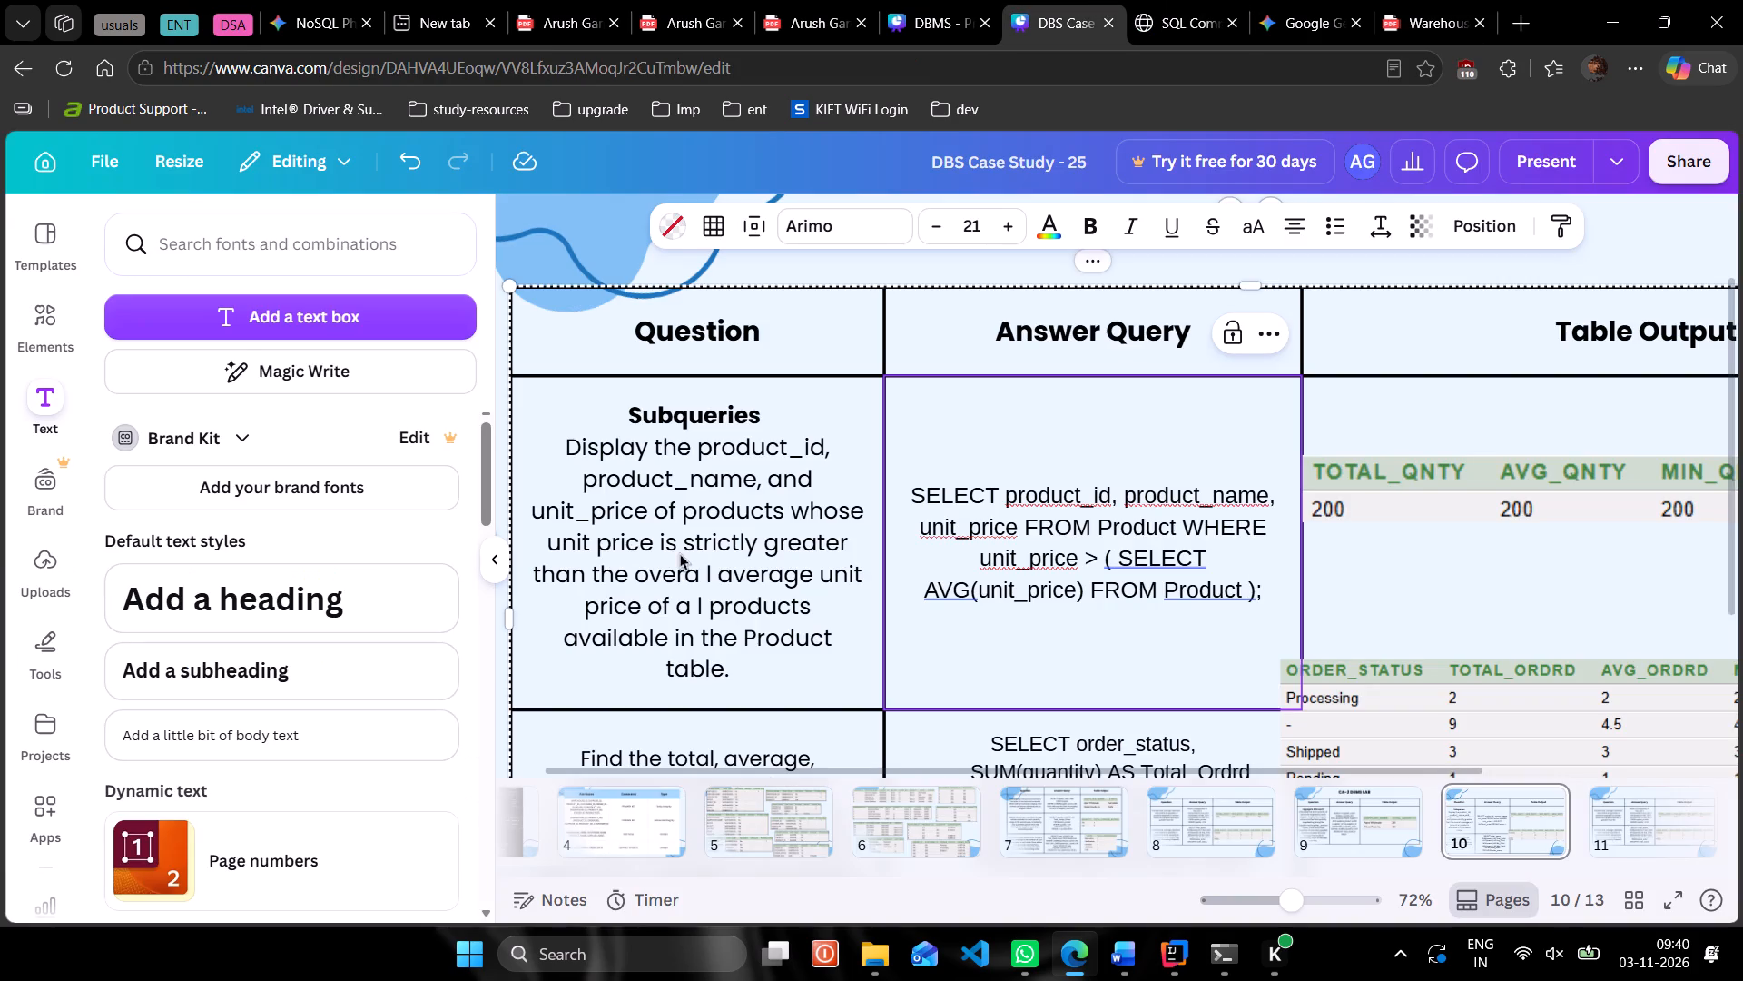
triple_click(680, 553)
key("ctrl+v")
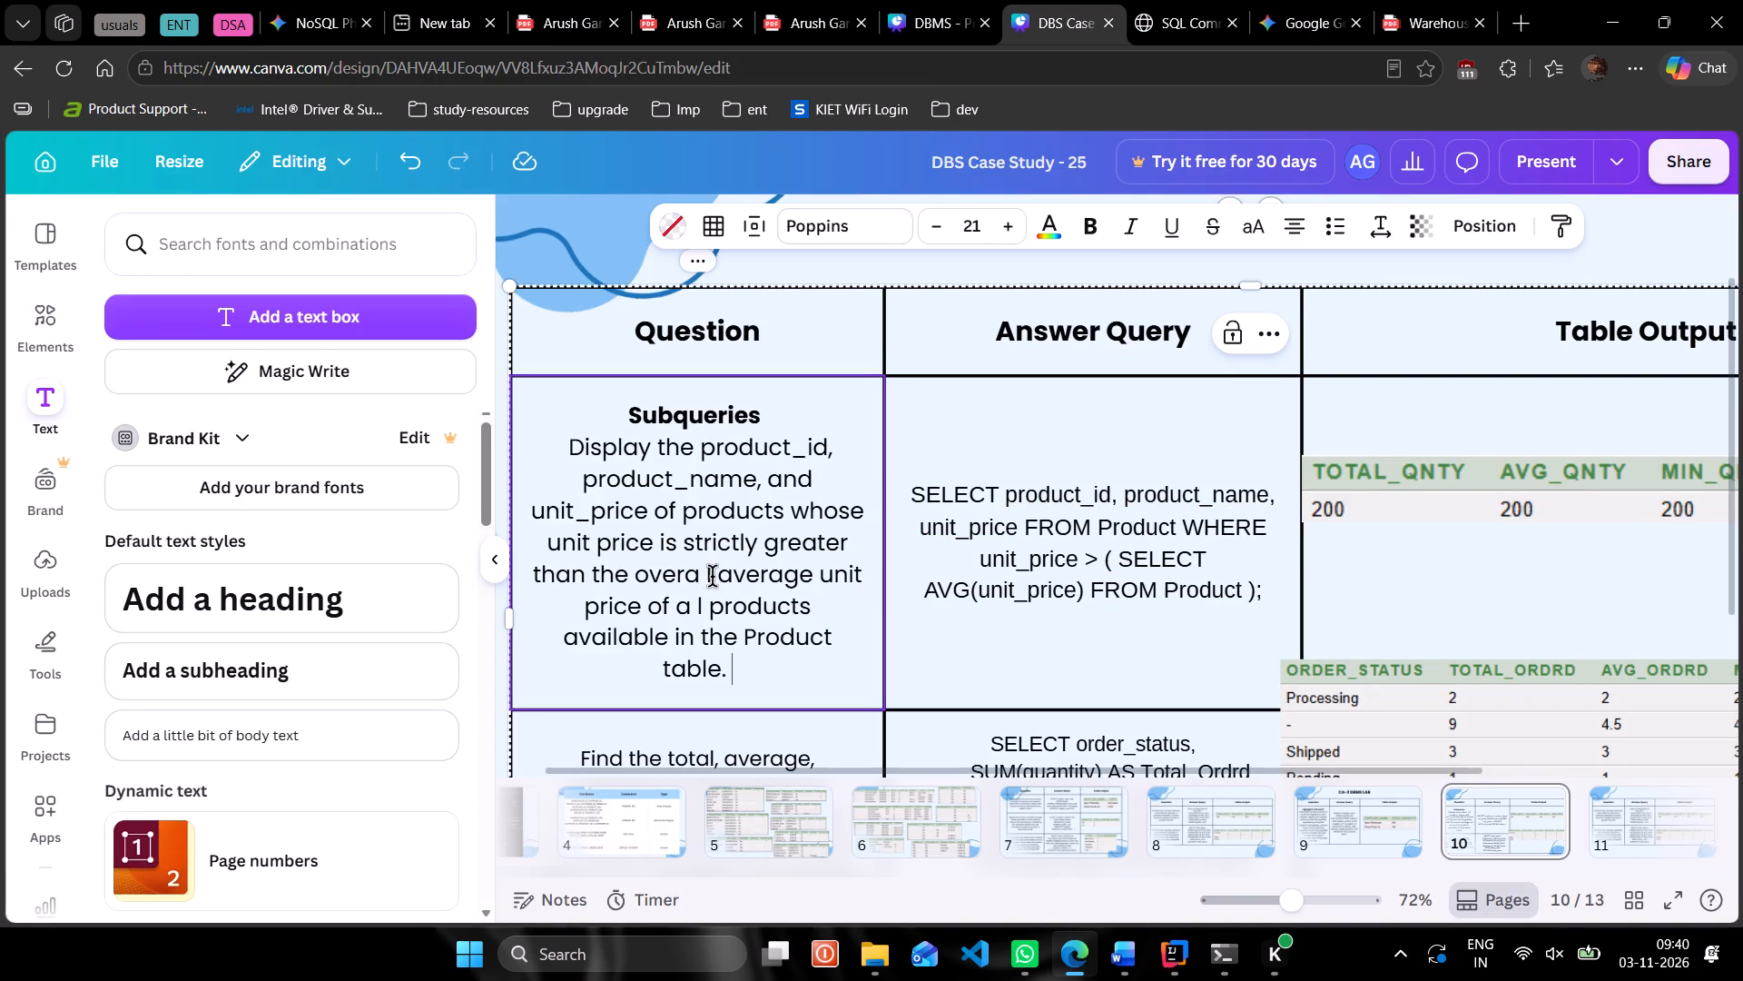
Place the DBS Case Study - 25 tab beside the Warehouse SQL PDF tab and compare the Subqueries question wording in both.
left_click(1432, 0)
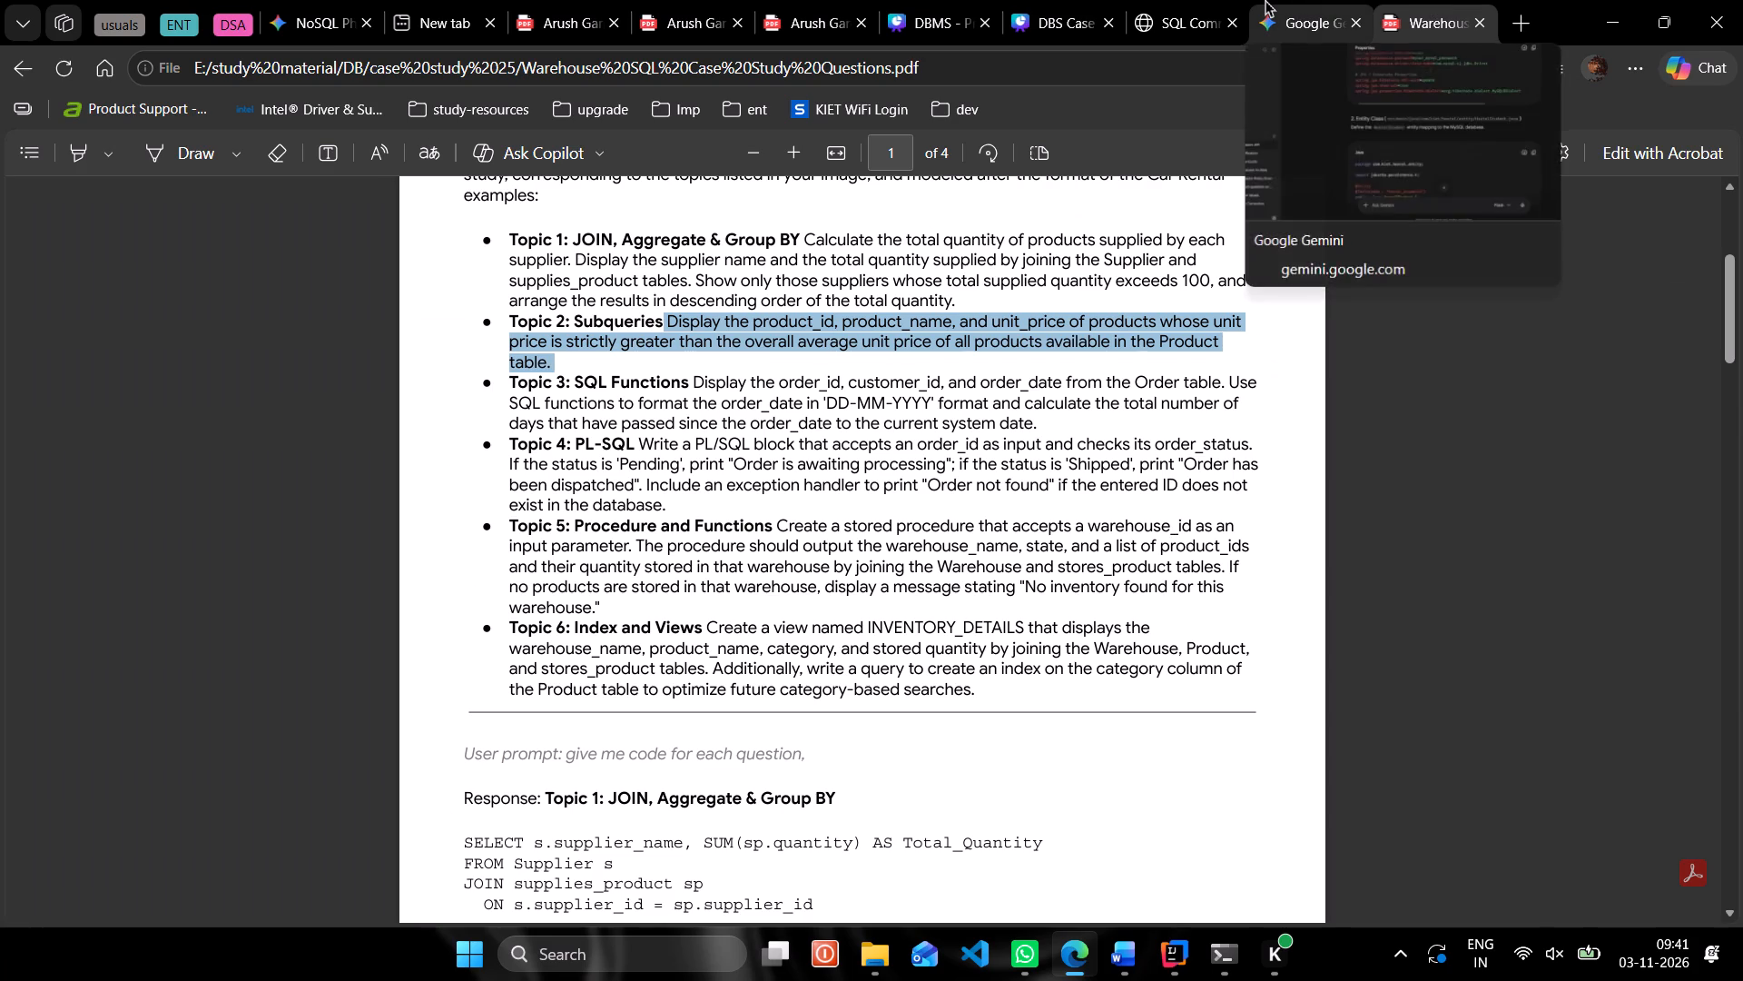
left_click_drag(1063, 0, 1263, 0)
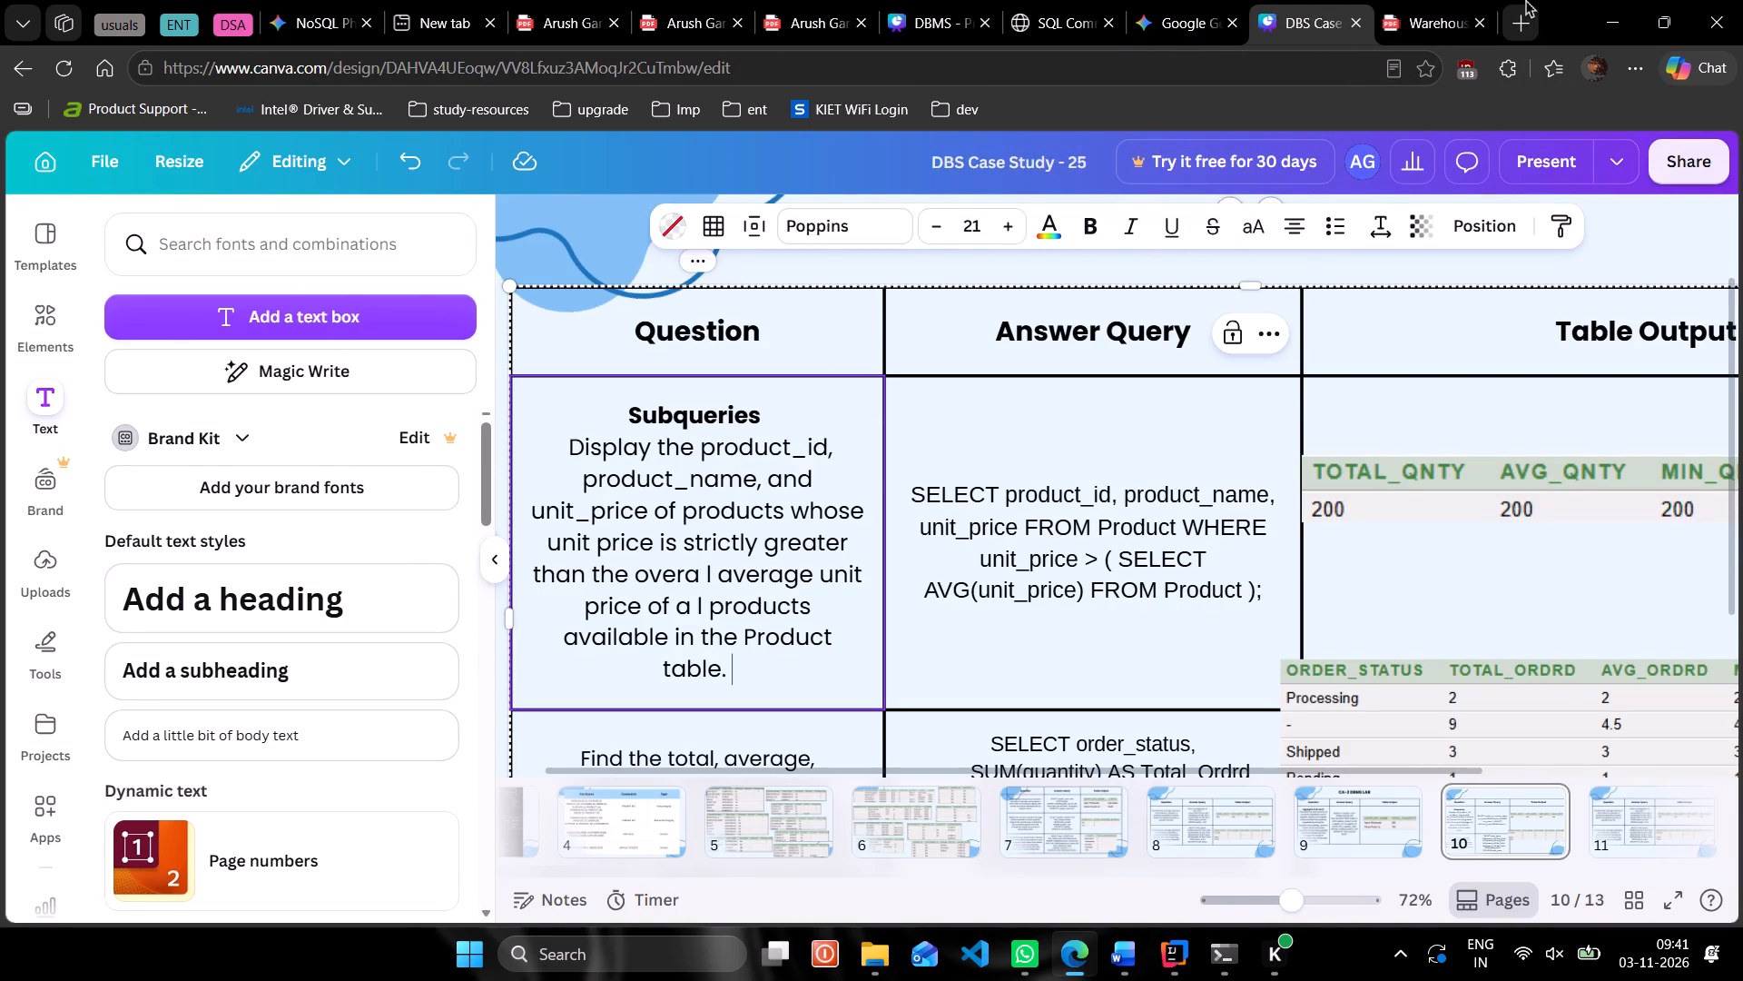
left_click(1494, 0)
left_click(1348, 0)
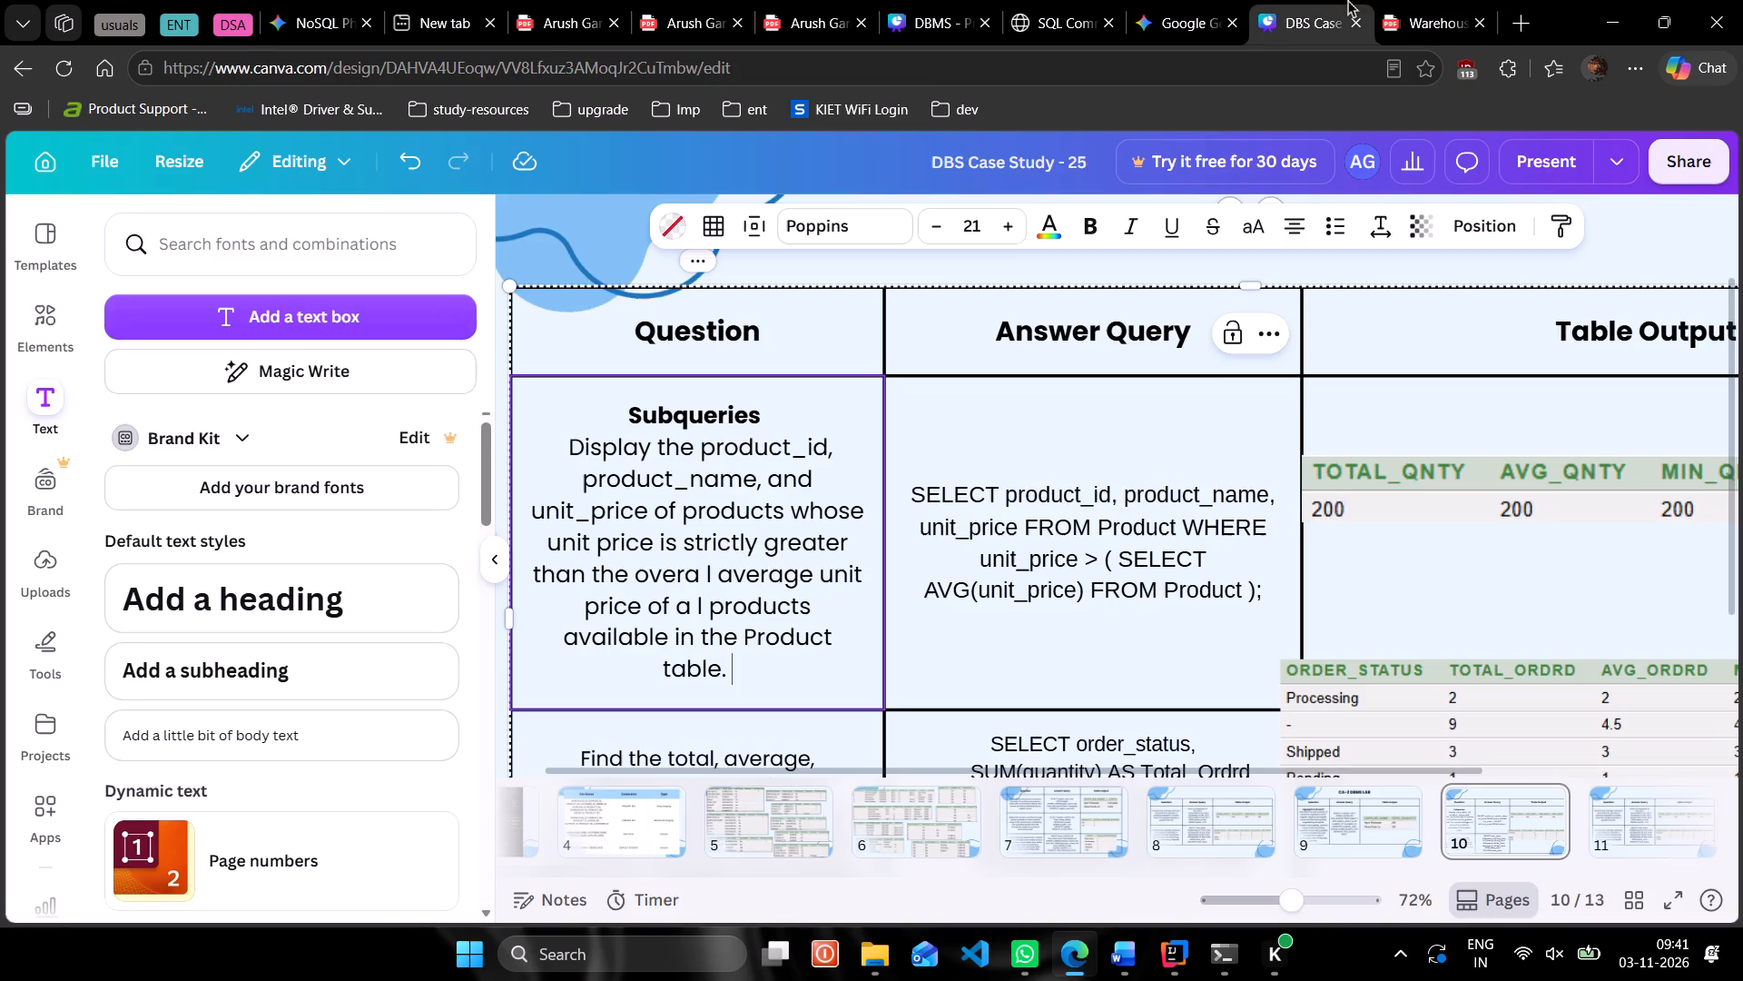
left_click(1465, 0)
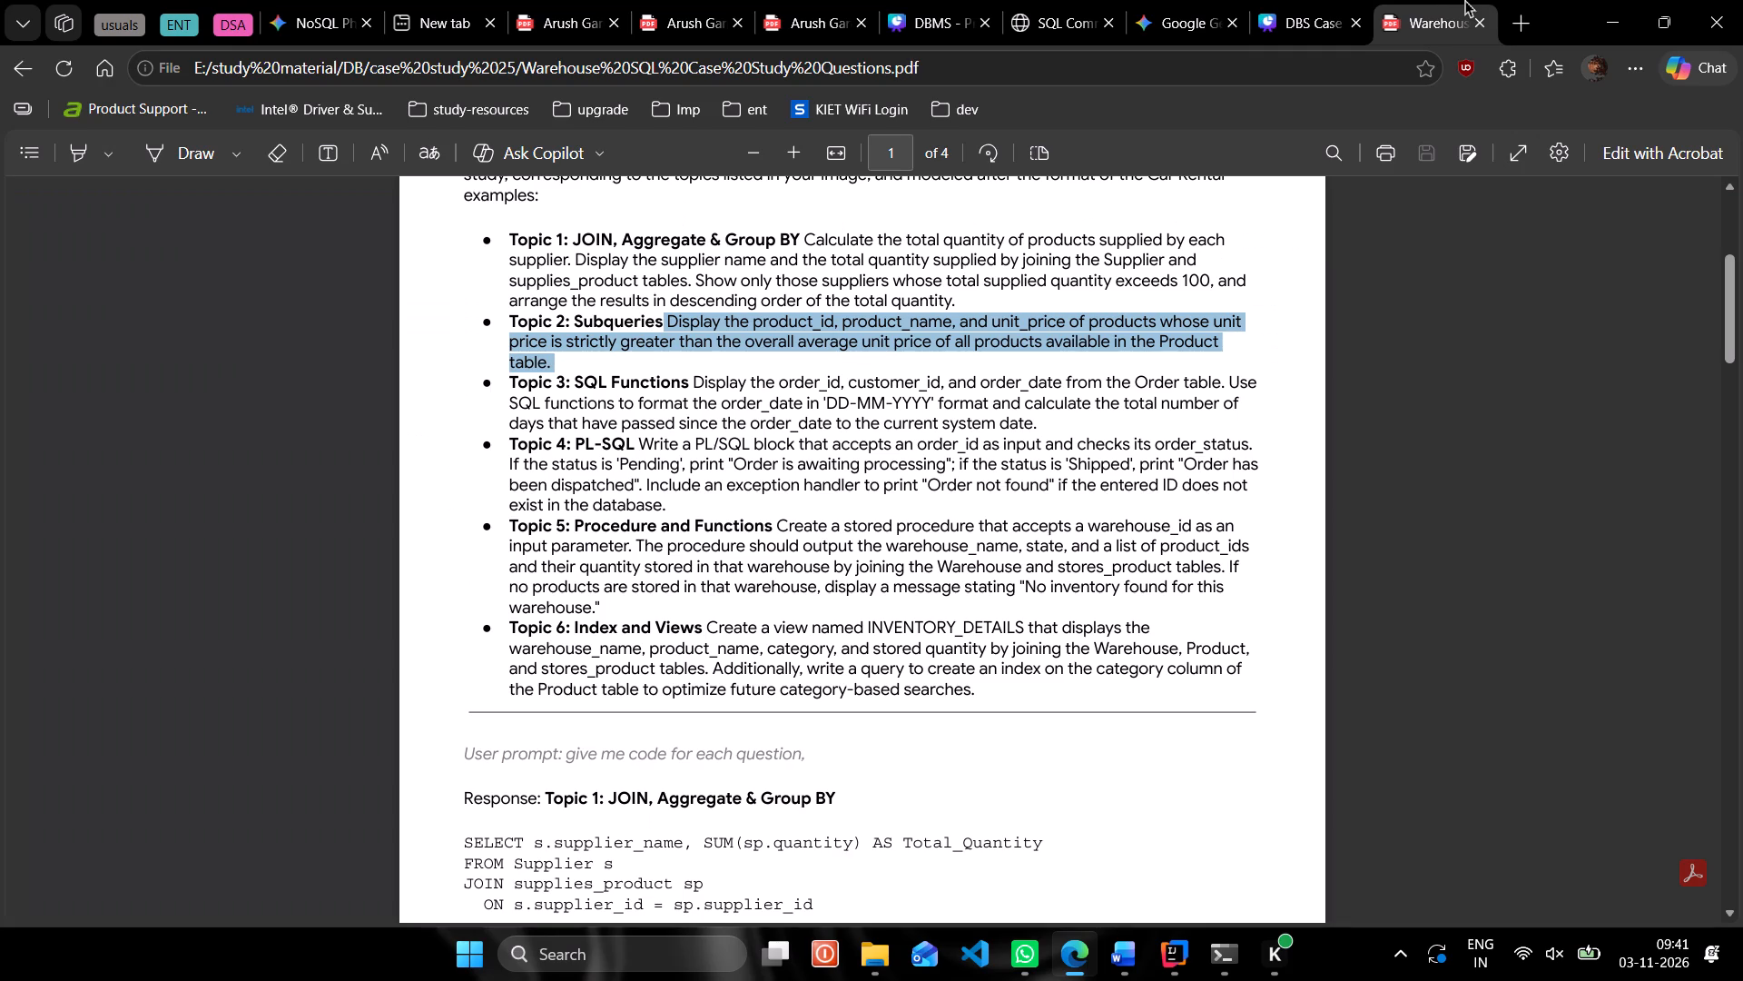
left_click(1388, 0)
left_click(1343, 0)
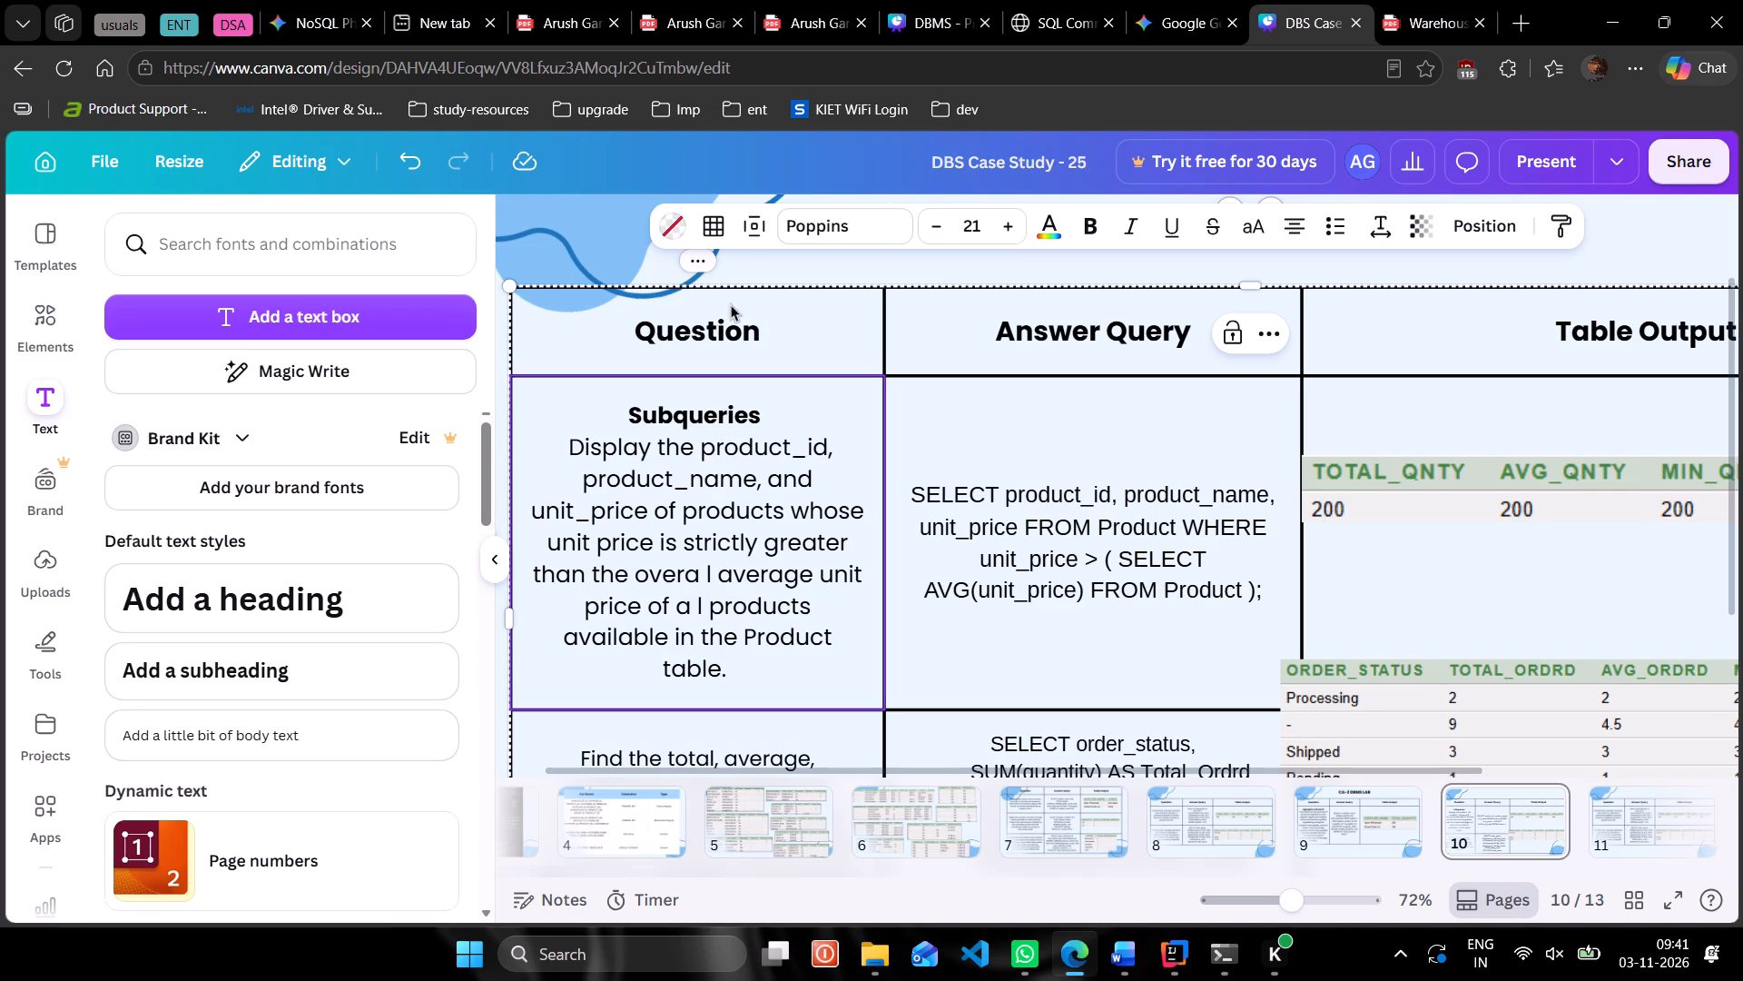
left_click(1394, 0)
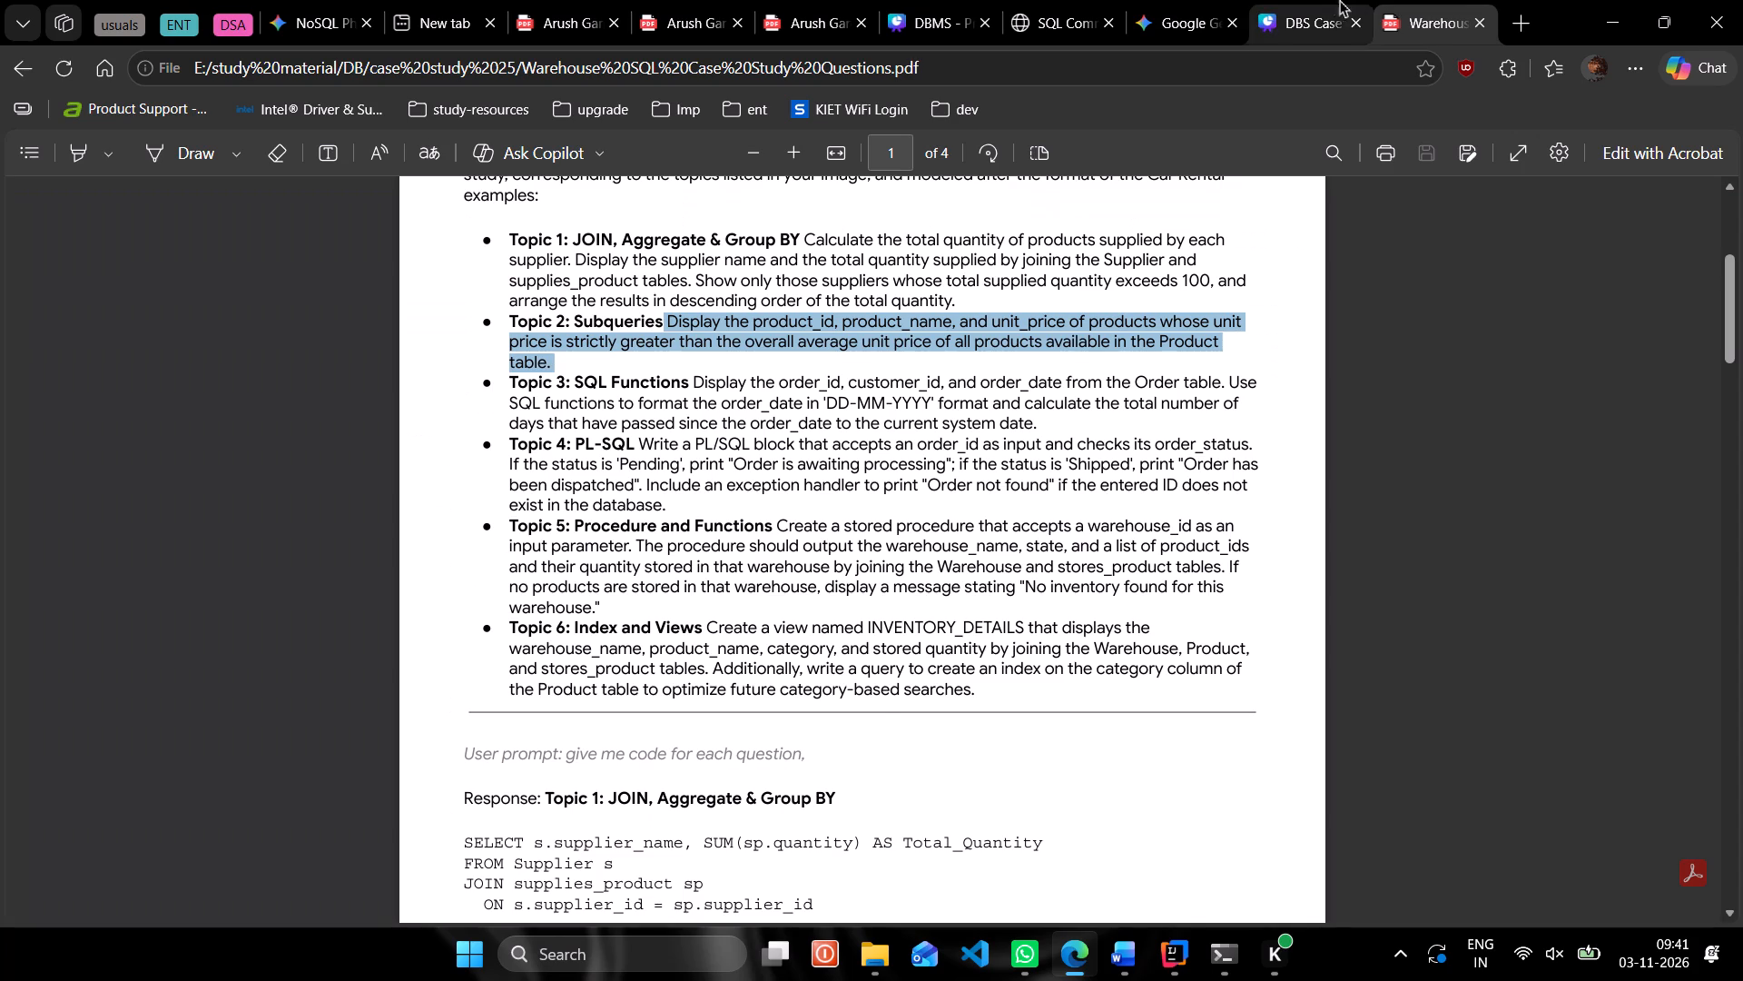
left_click(1318, 0)
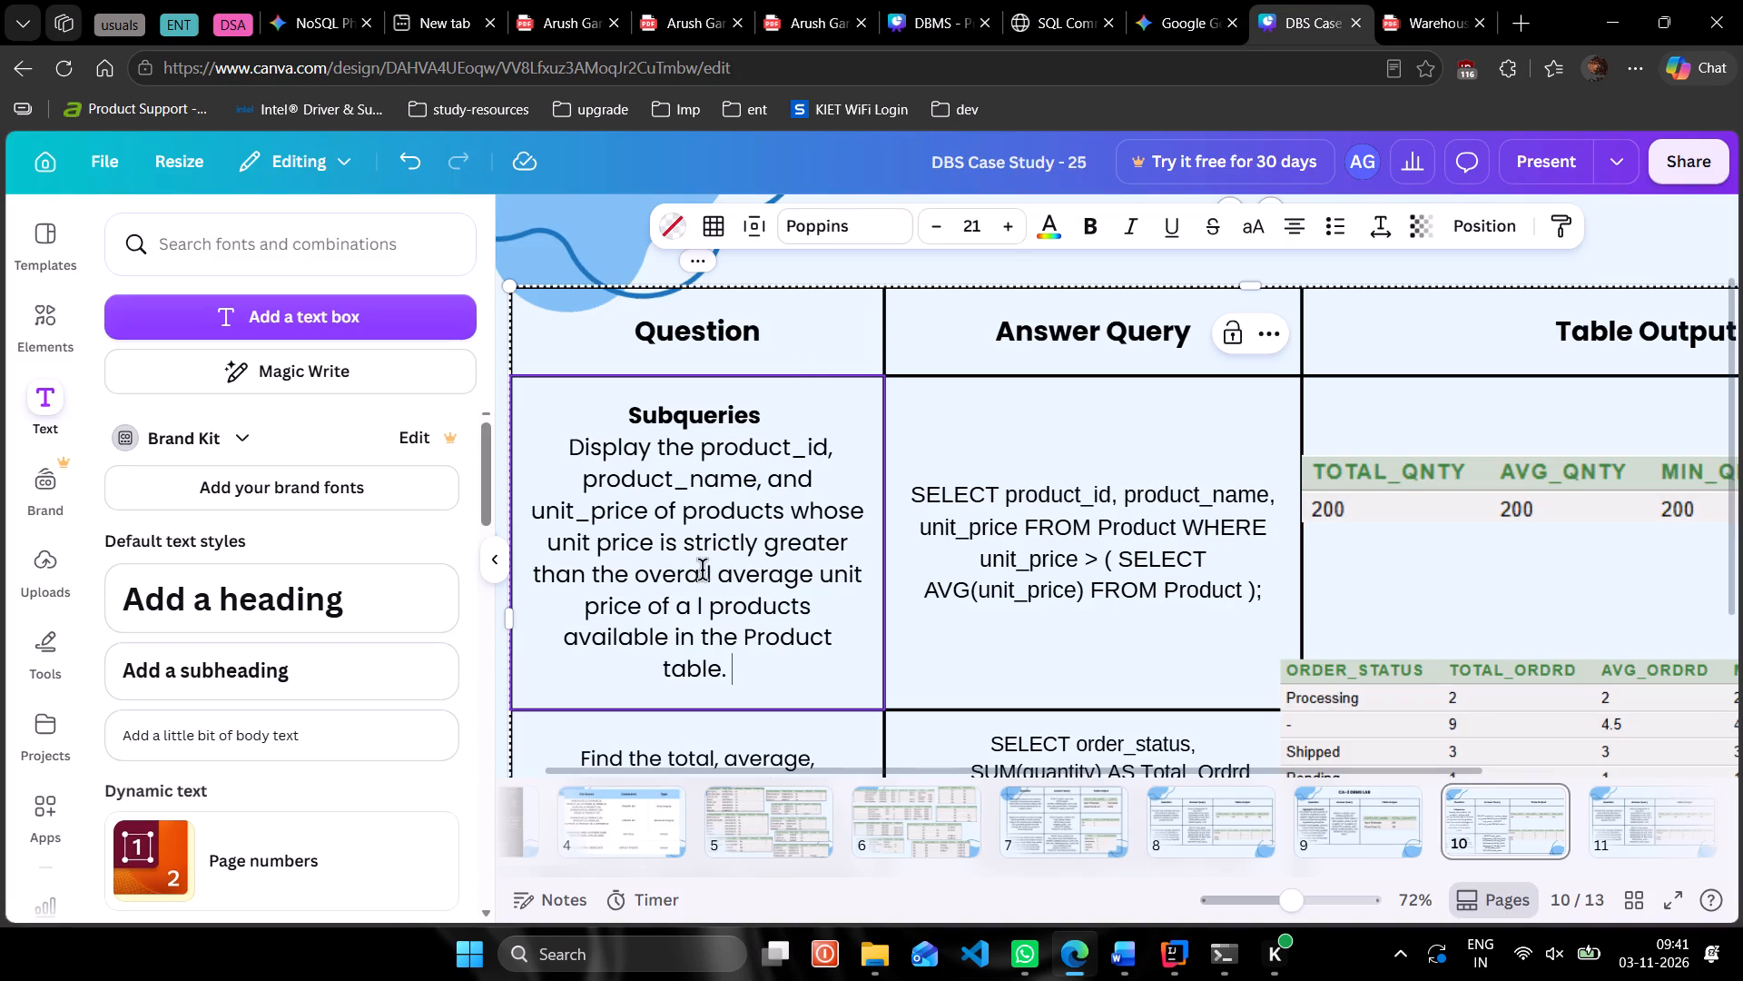
Correct "overa l" to "overall" and "a l" to "all" in the Subqueries question, checking the wording against the Warehouse SQL PDF.
left_click(700, 573)
key("Right")
key("BackSpace")
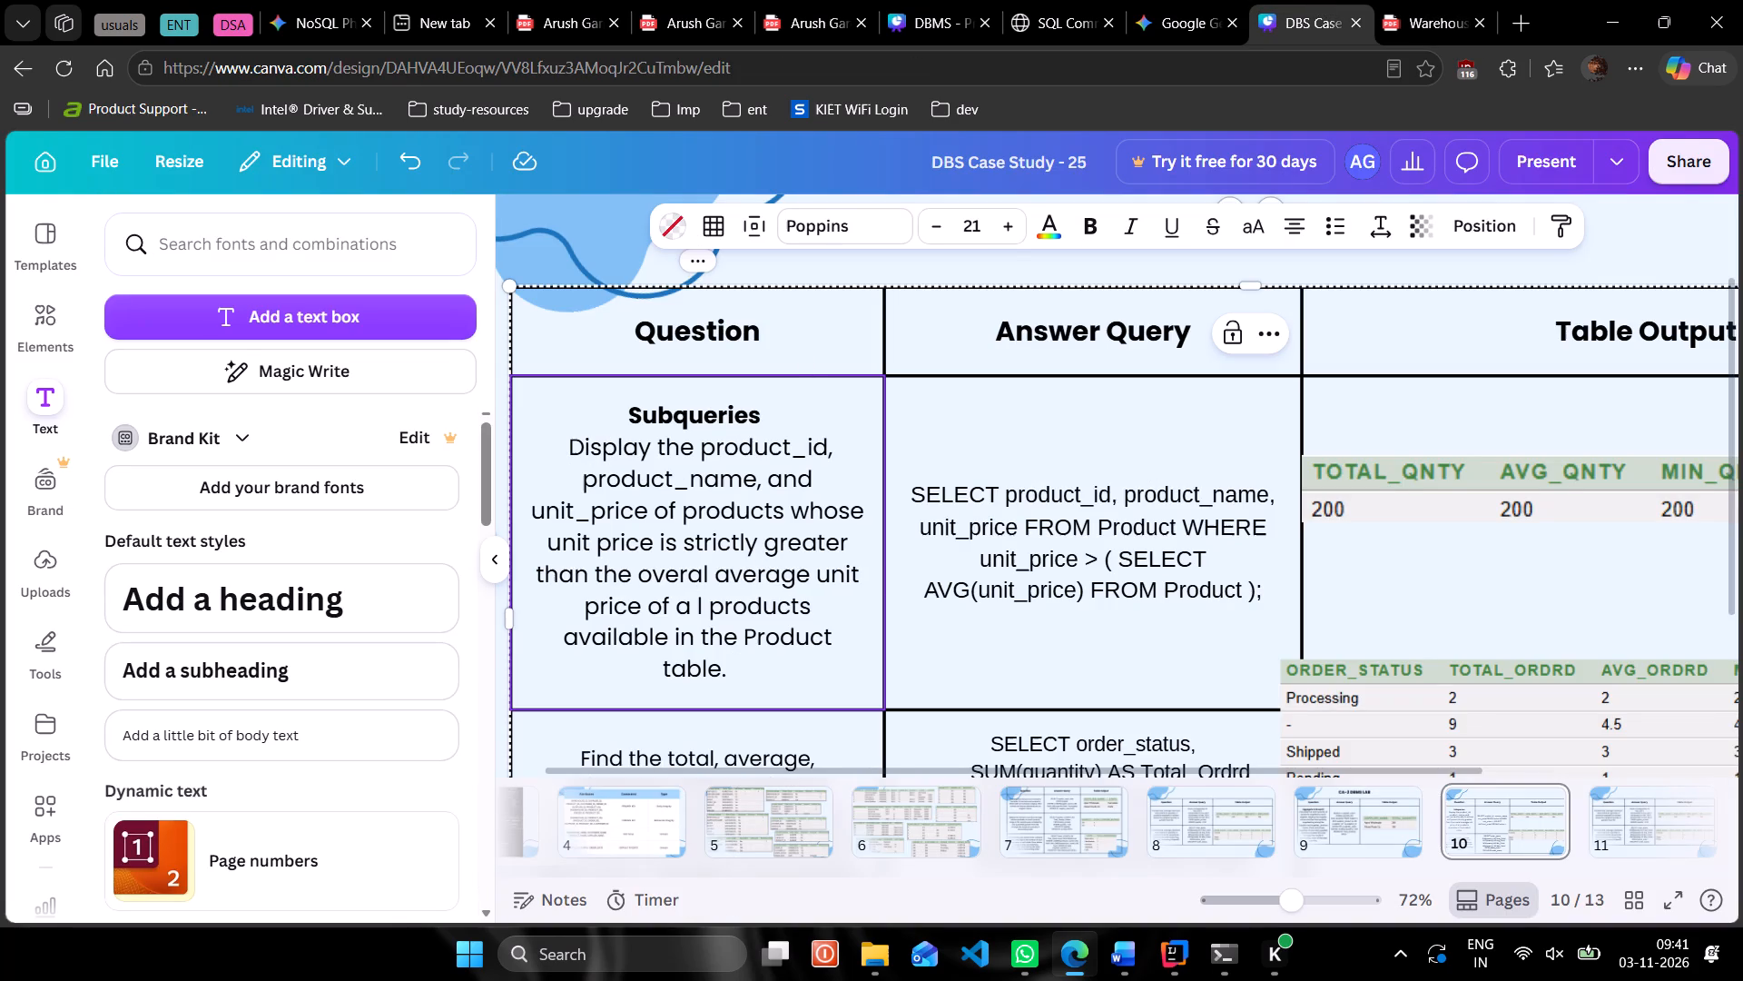
key("l")
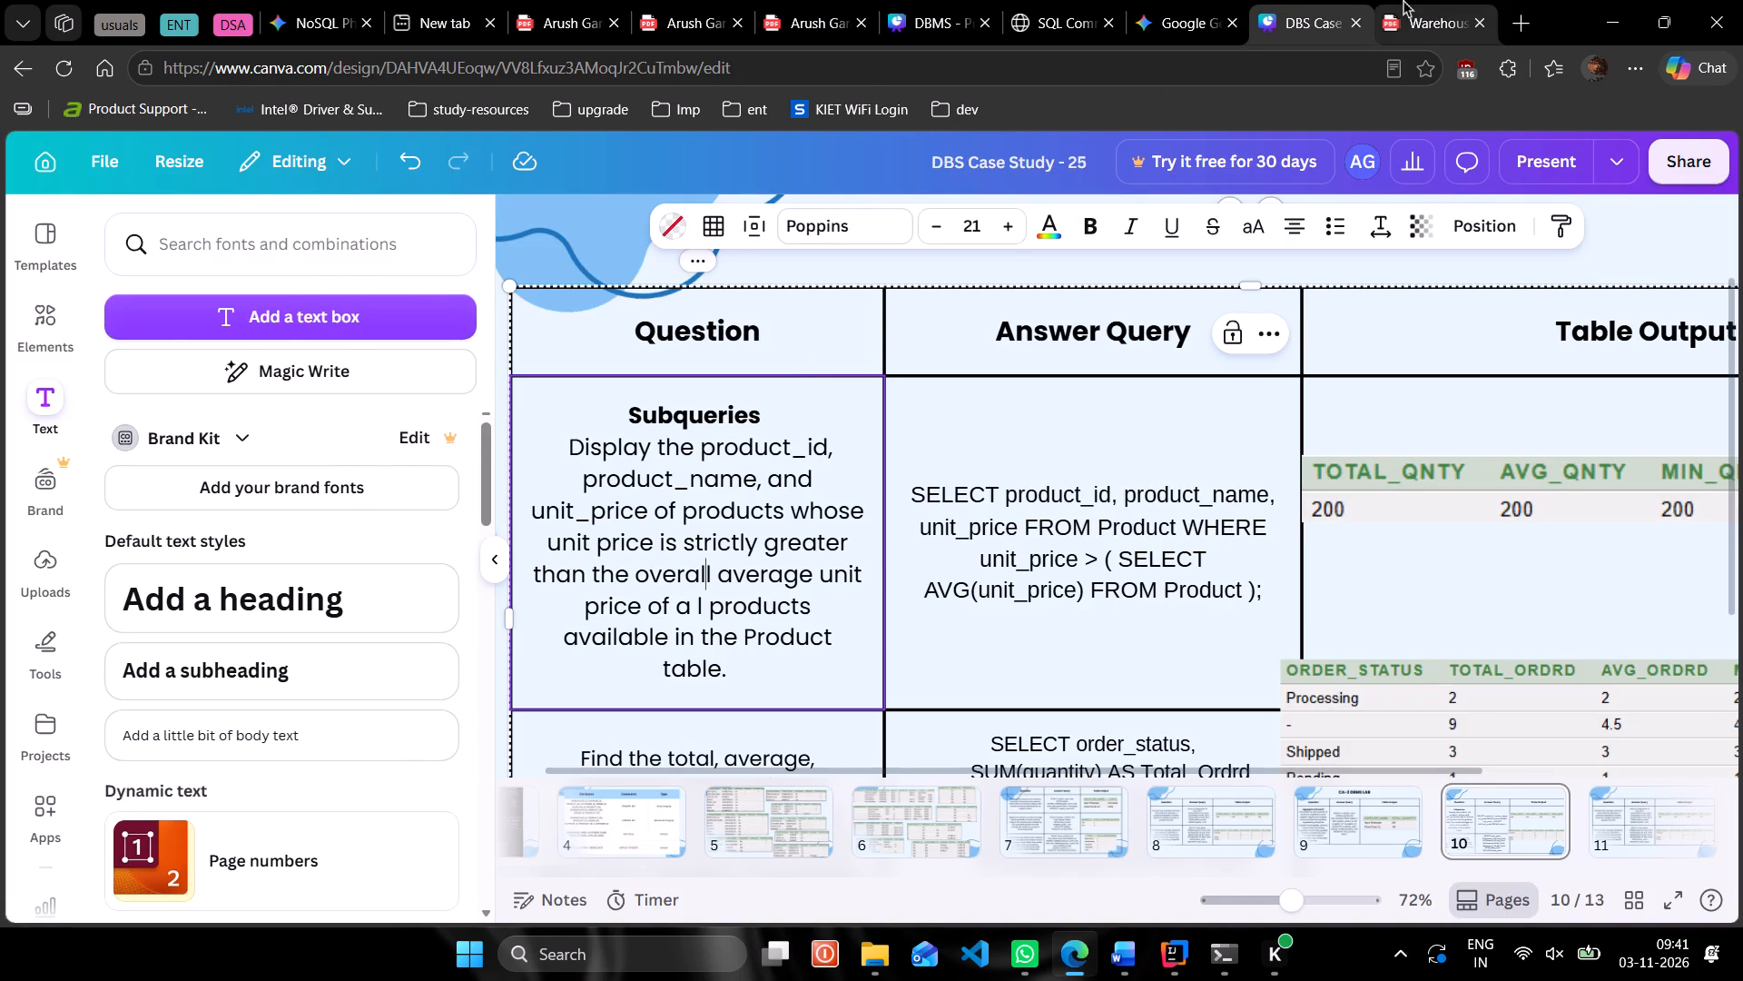
left_click(1403, 0)
left_click(1328, 0)
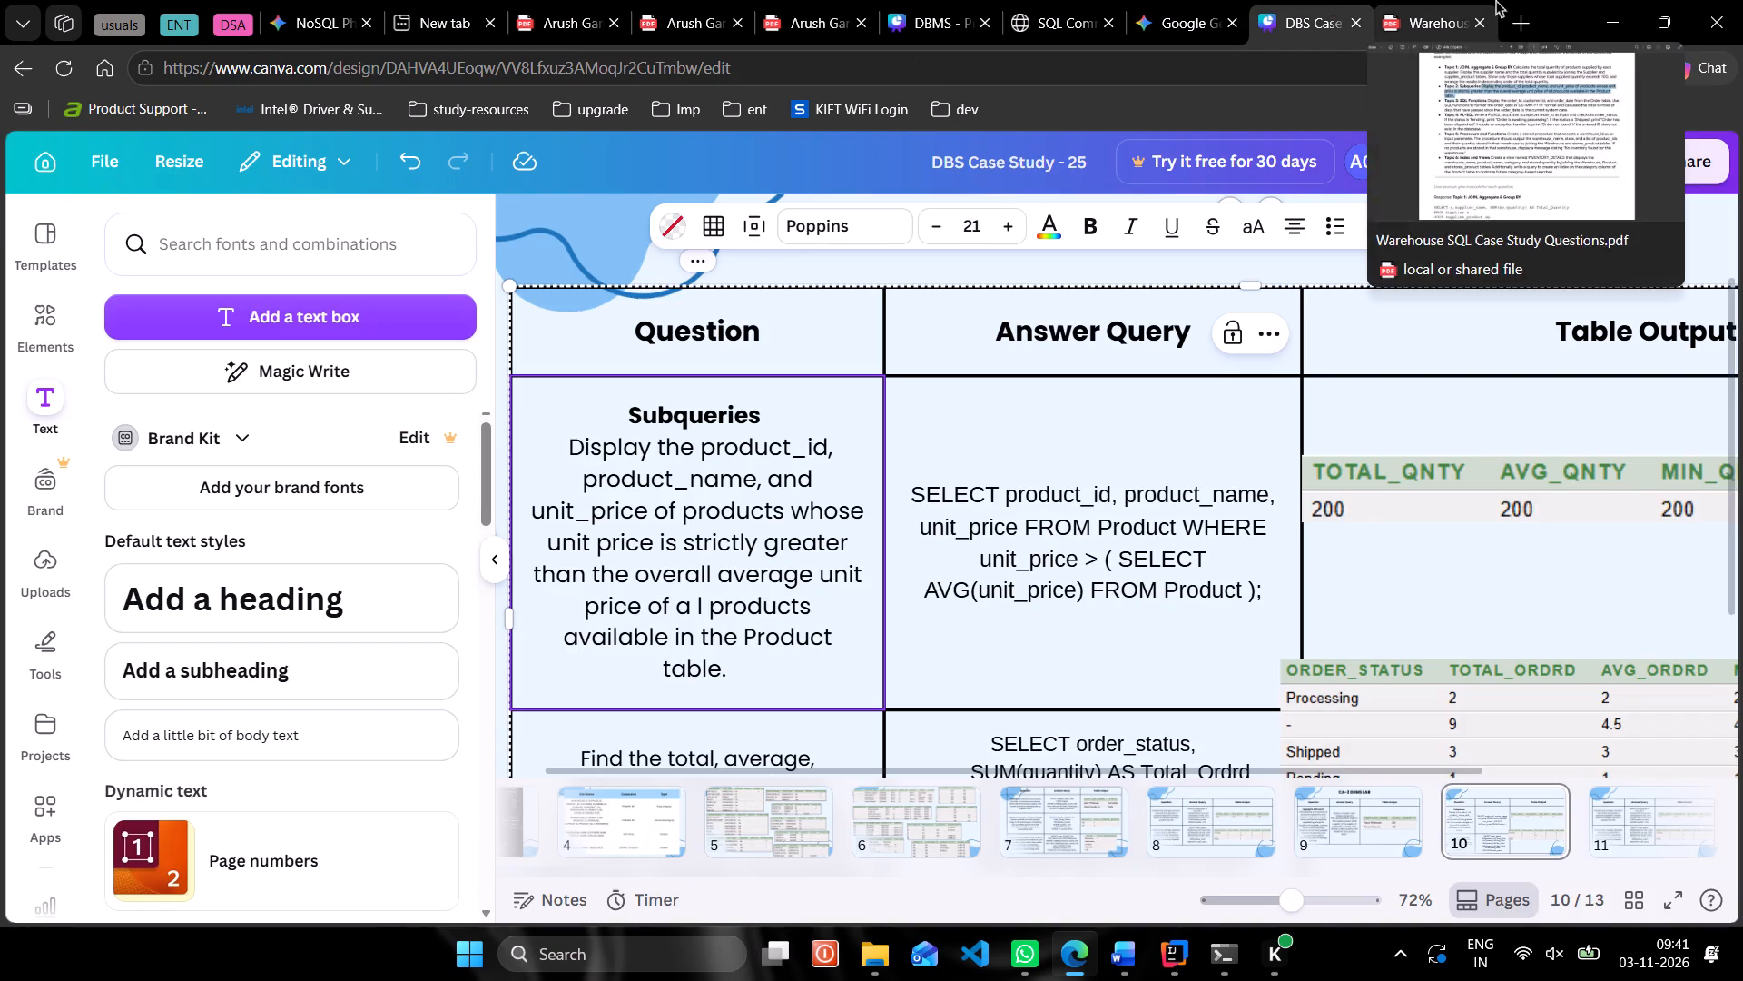
left_click(696, 610)
key("BackSpace")
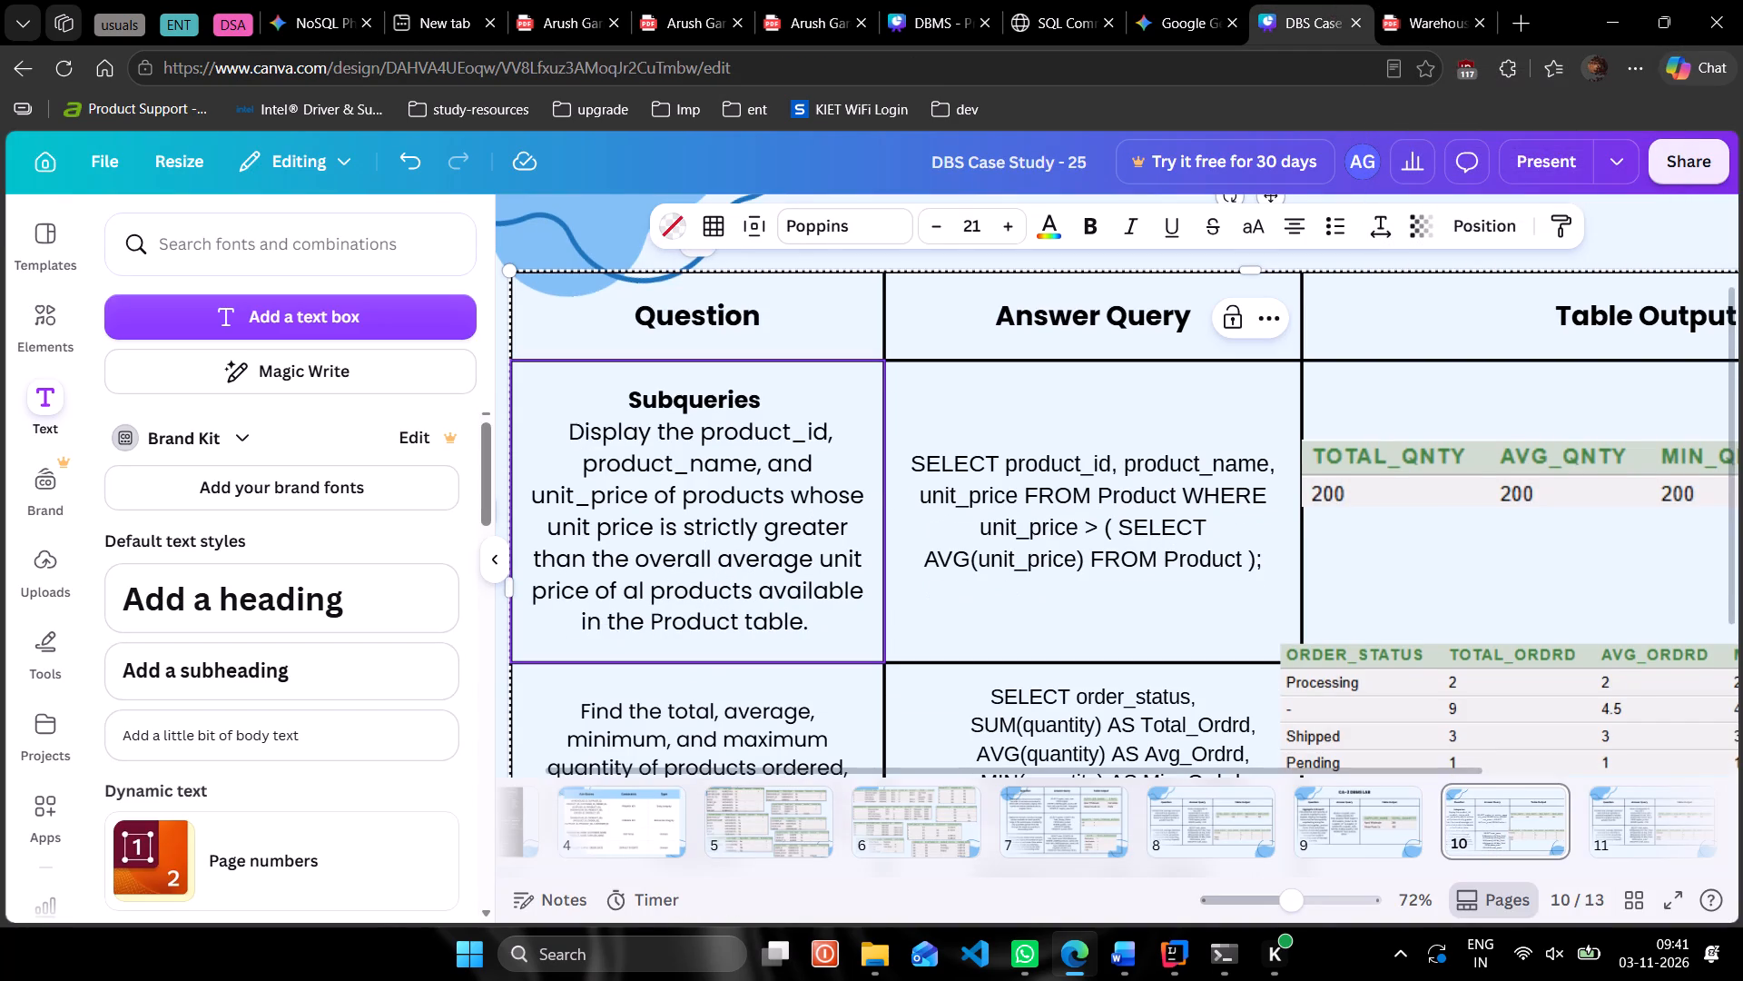
key("l")
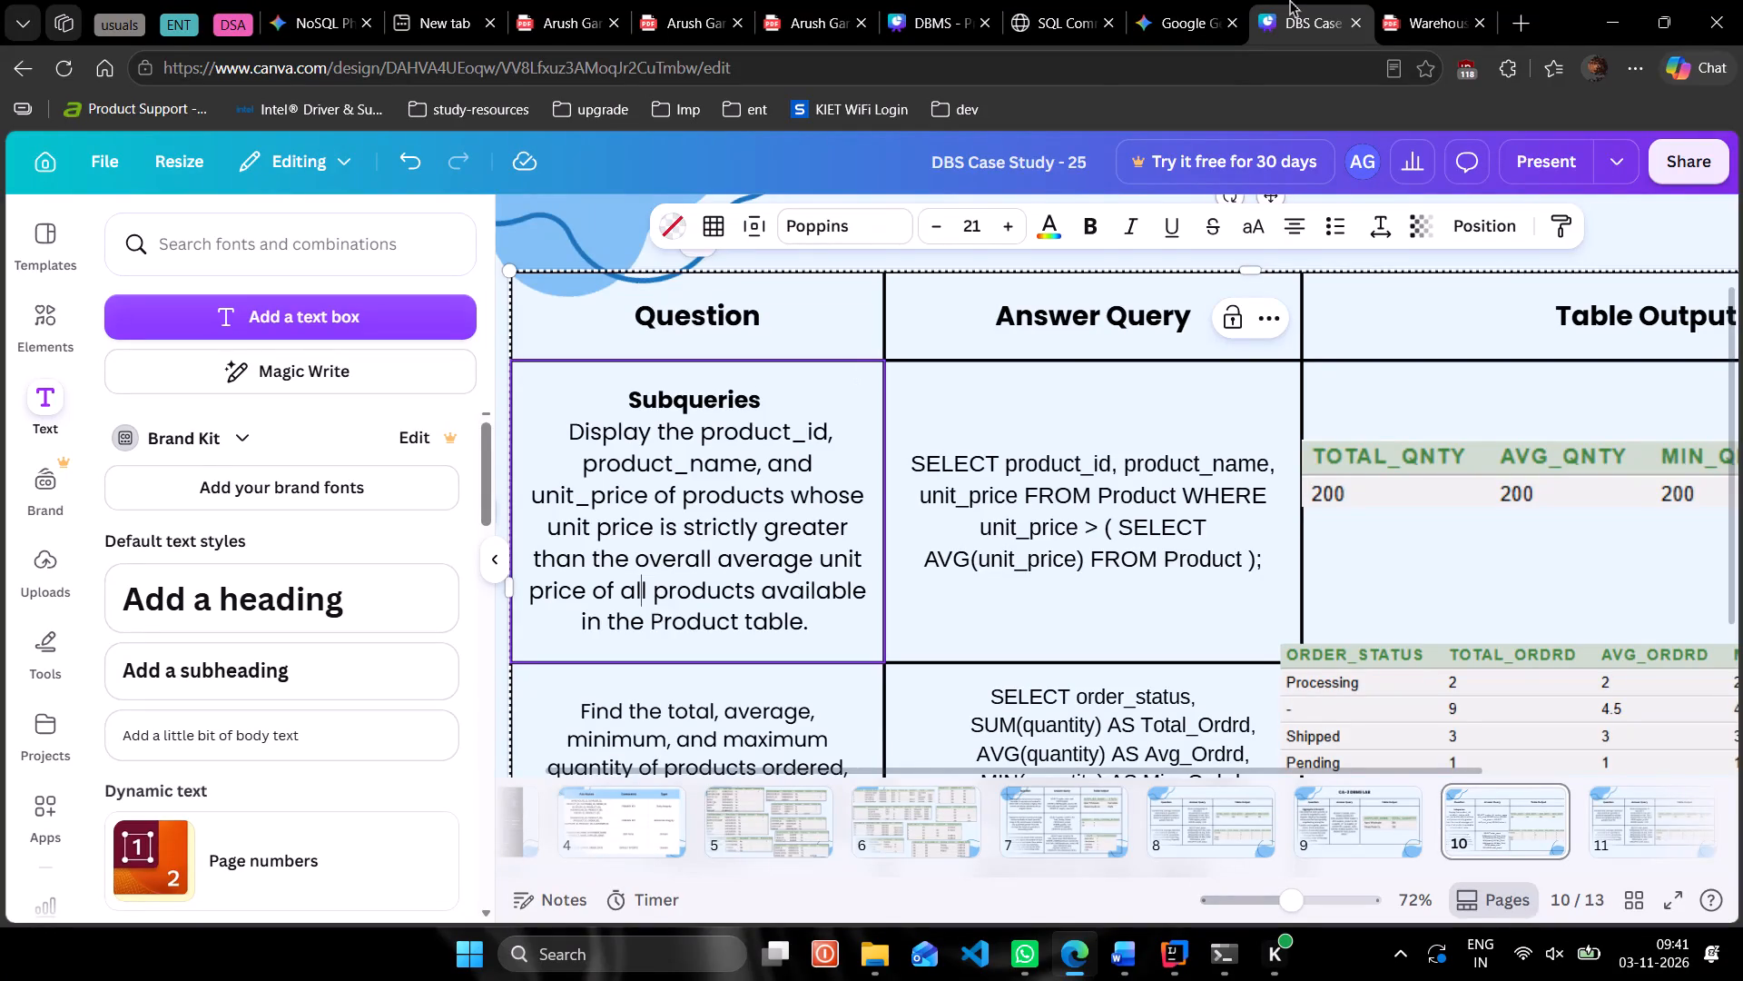
left_click(1440, 0)
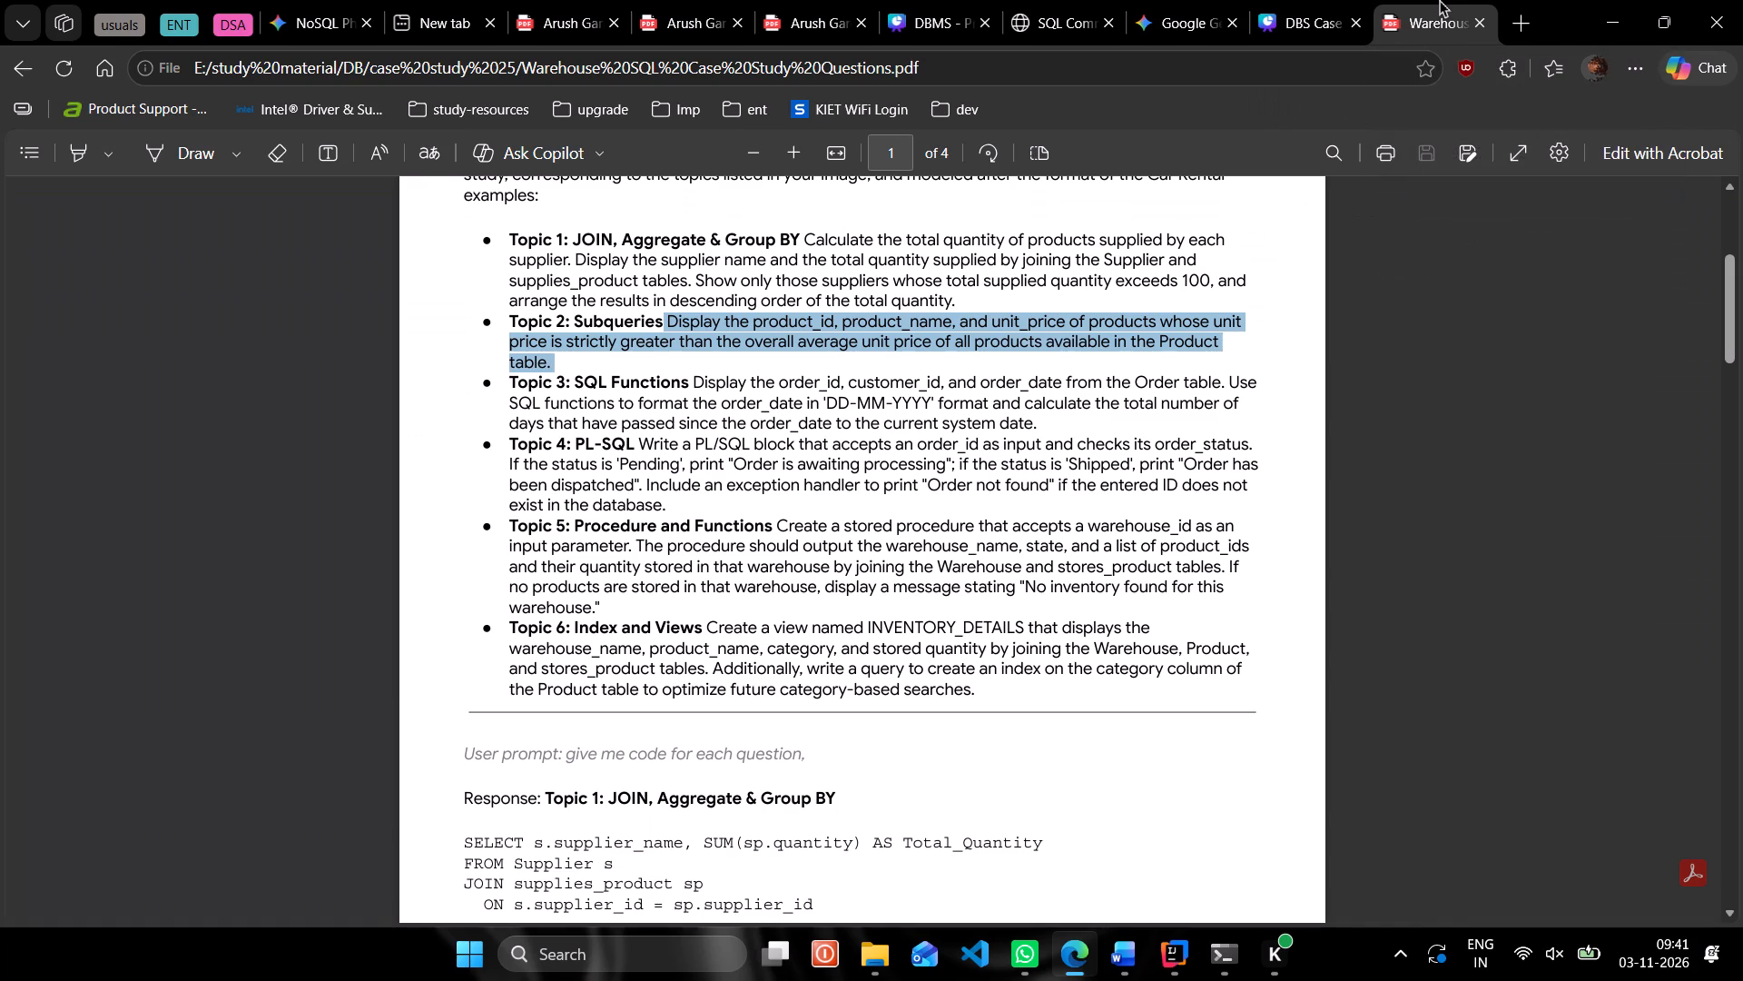
left_click(1265, 0)
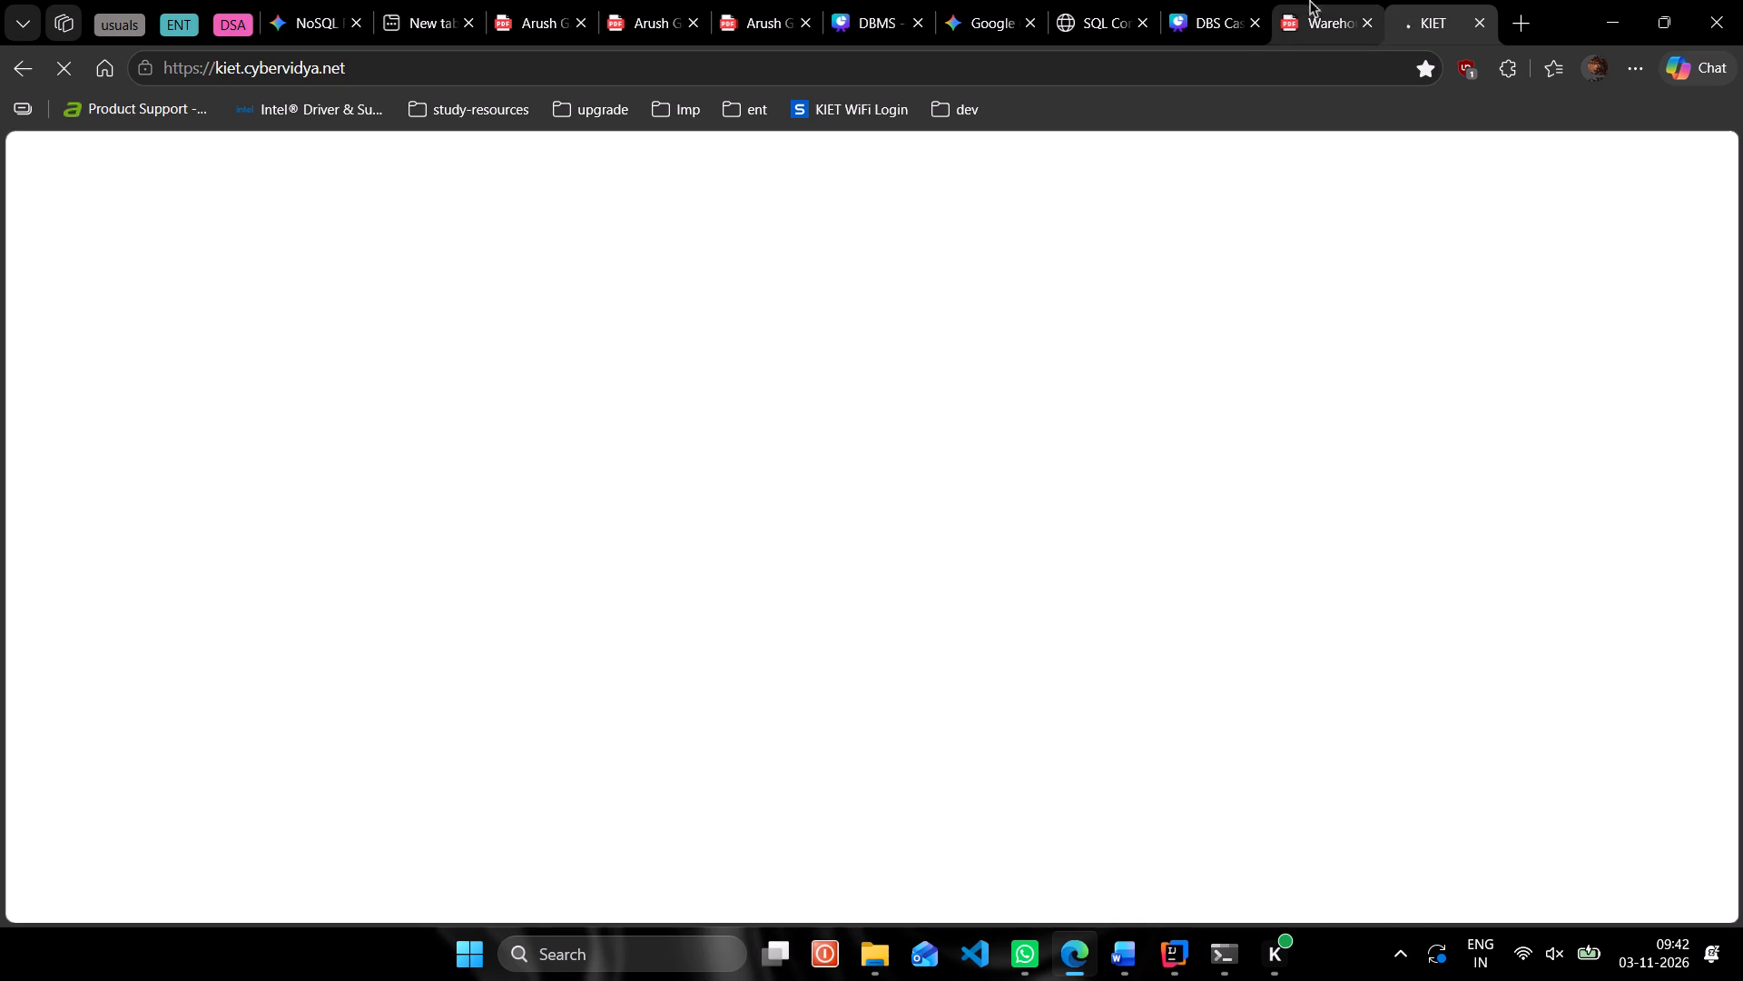
Replace the old output image in the Subqueries row on page 10 with the captured PRODUCT_ID result snip, scaled to fit the Table Output cell.
left_click(1235, 0)
left_click(1512, 482)
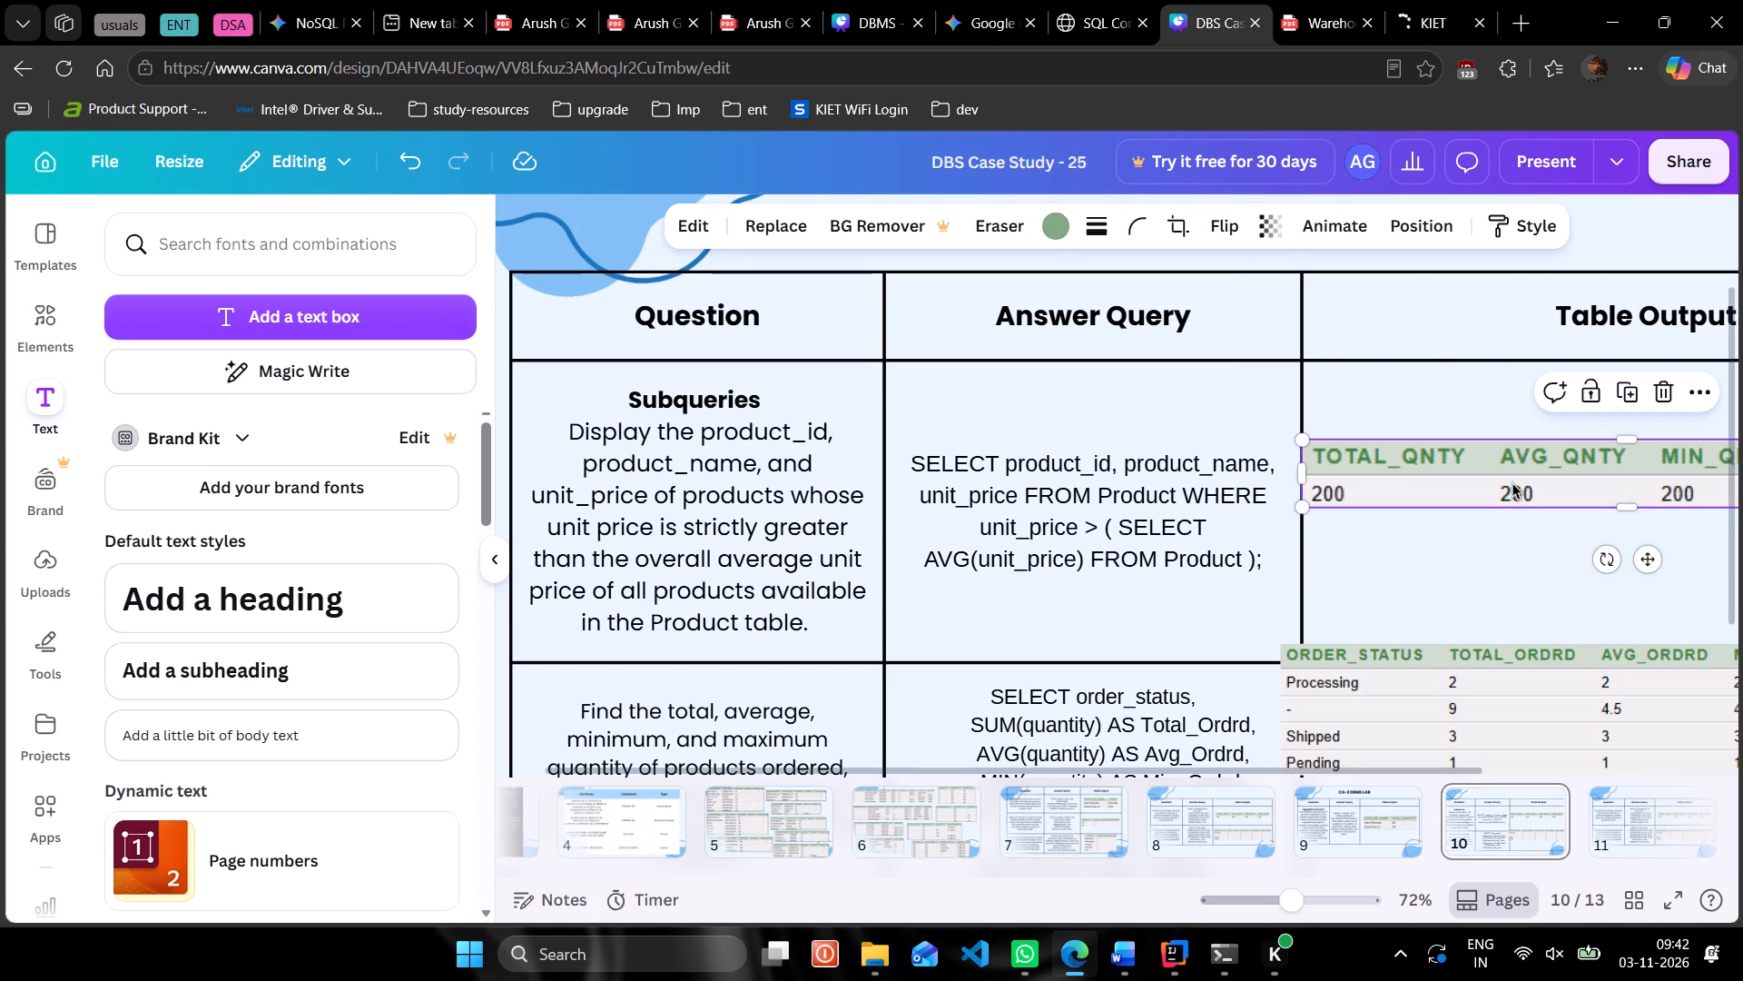
key("Delete")
key("ctrl+v")
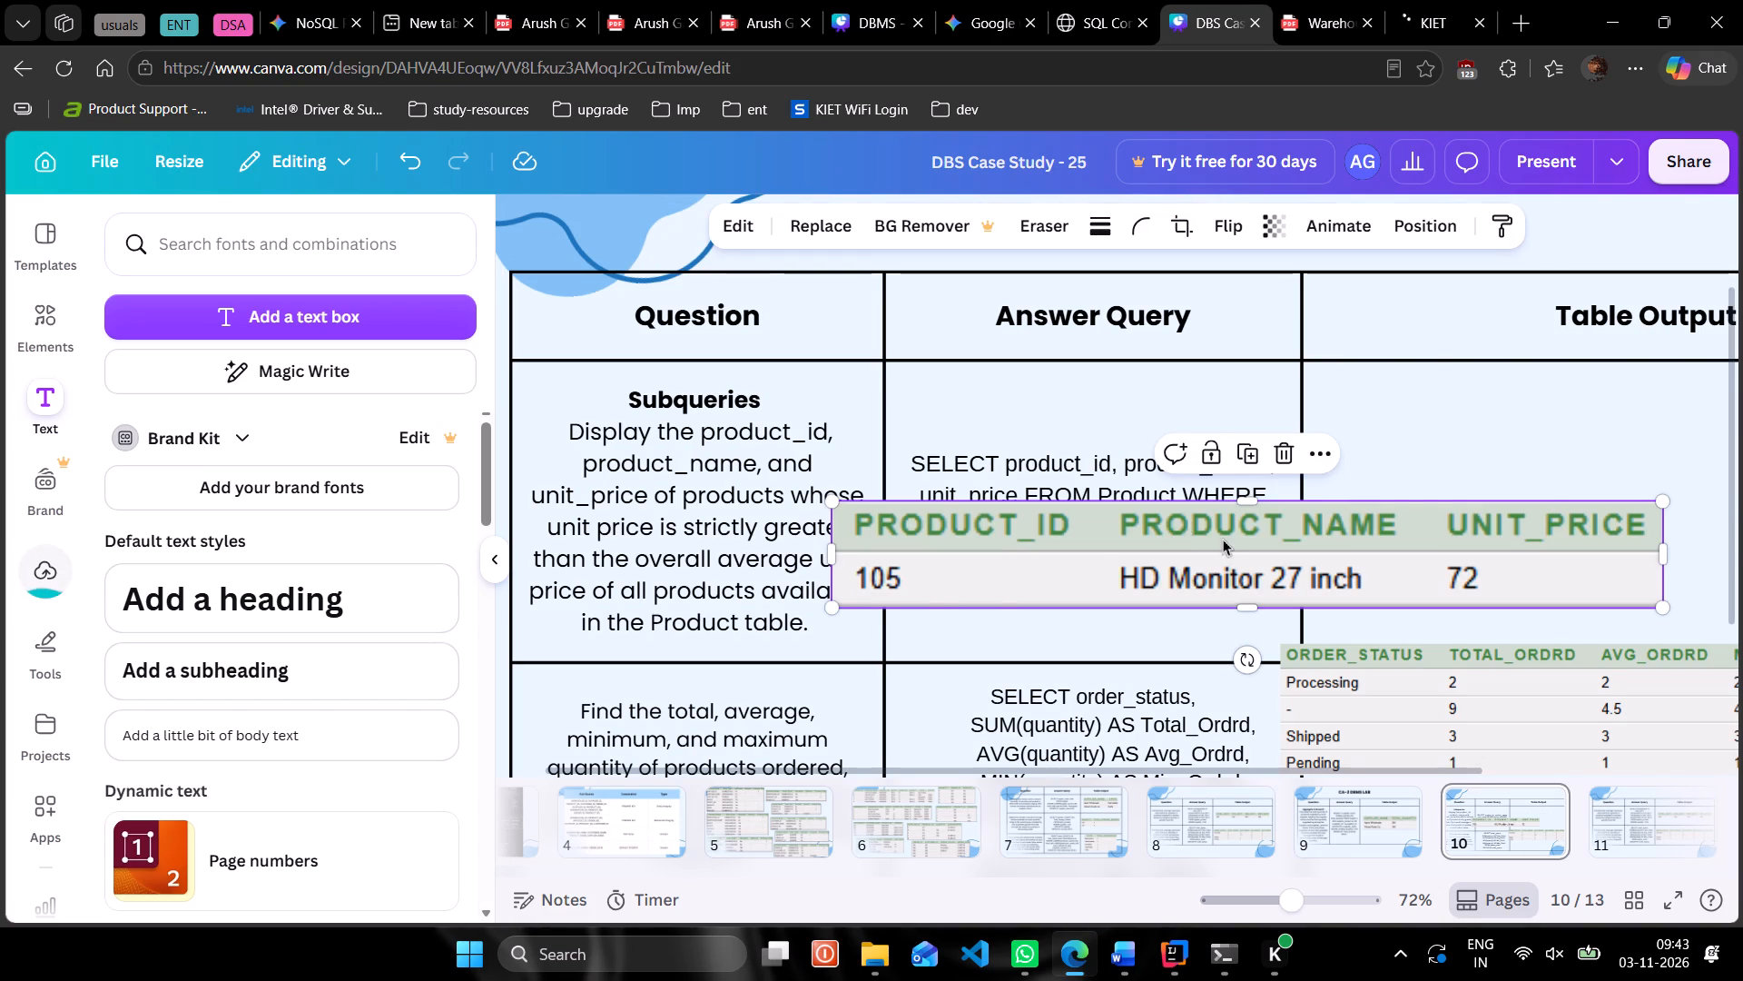
left_click_drag(1223, 539, 1588, 476)
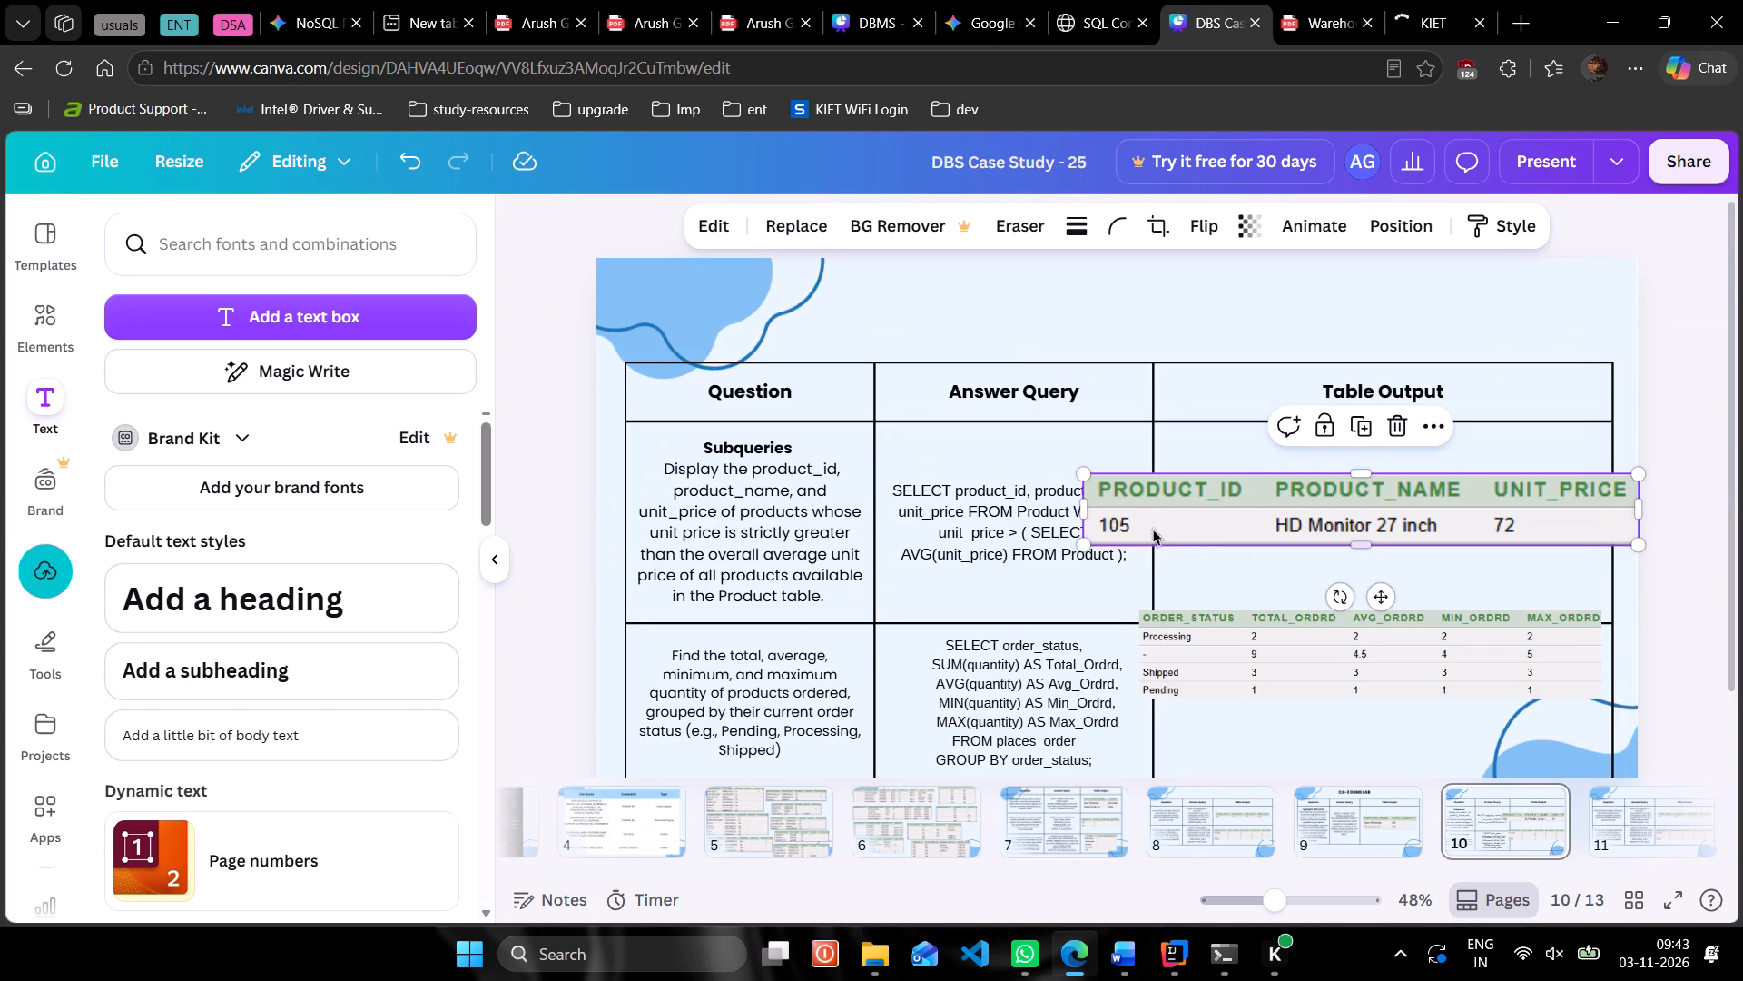
left_click_drag(1082, 472, 1237, 495)
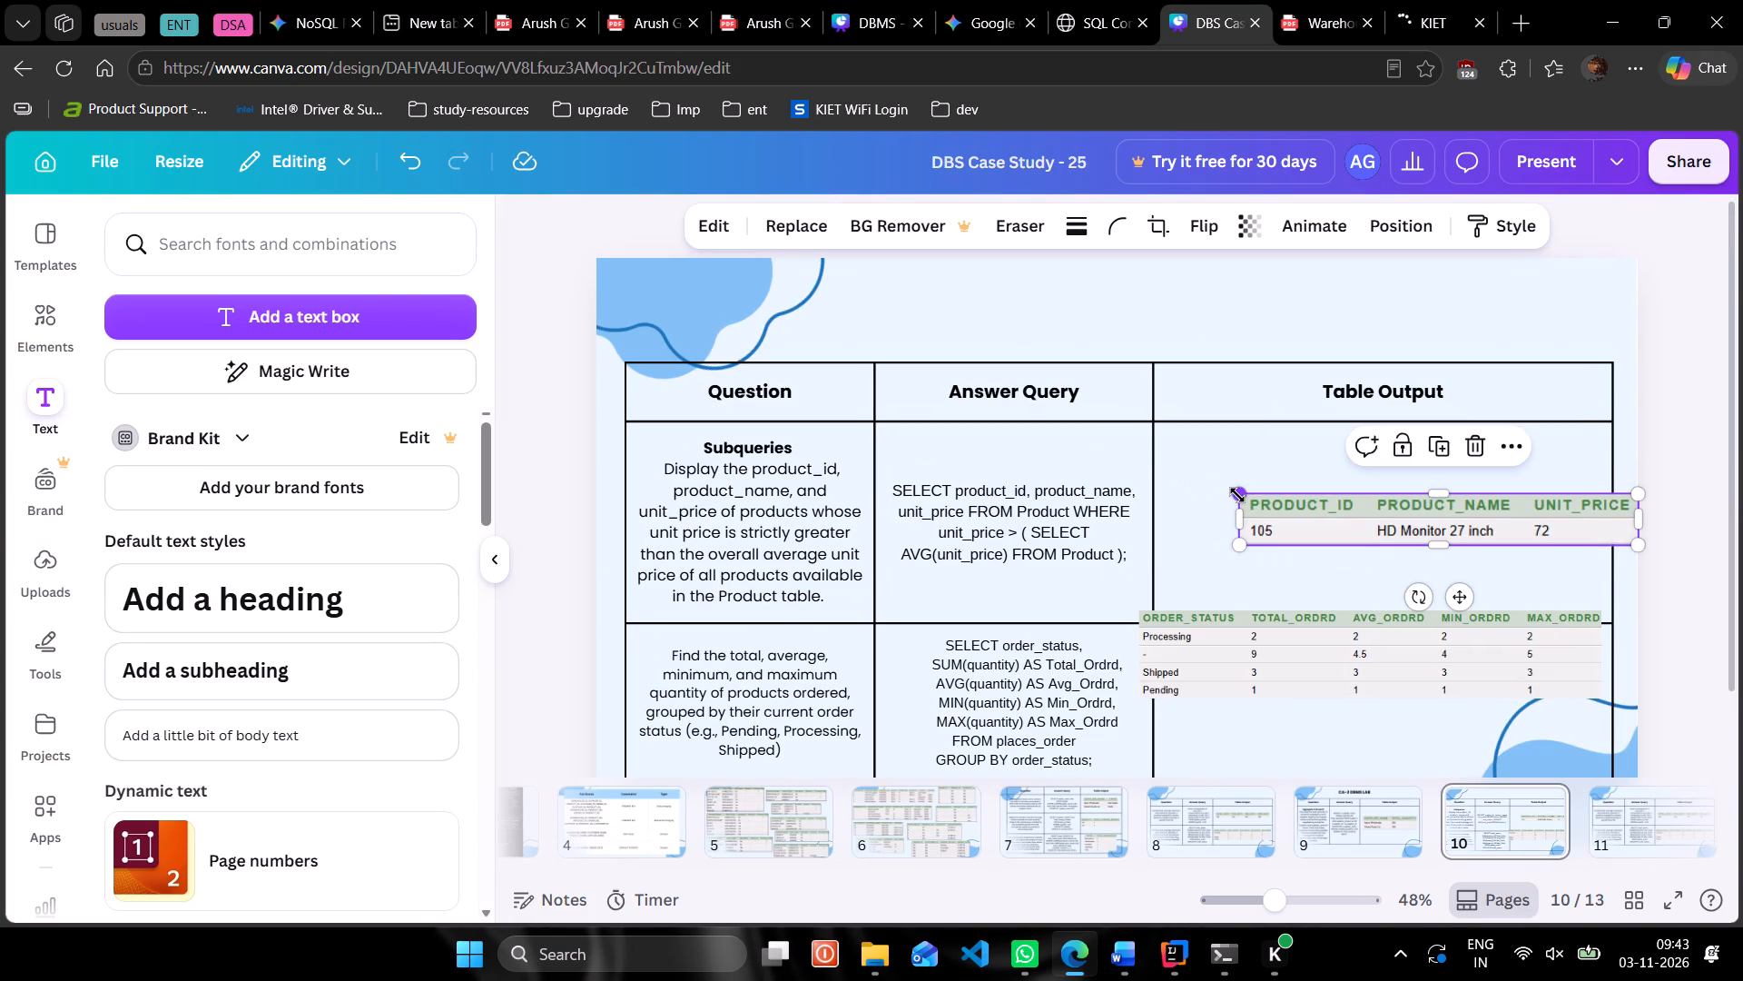
left_click_drag(1237, 495, 1209, 482)
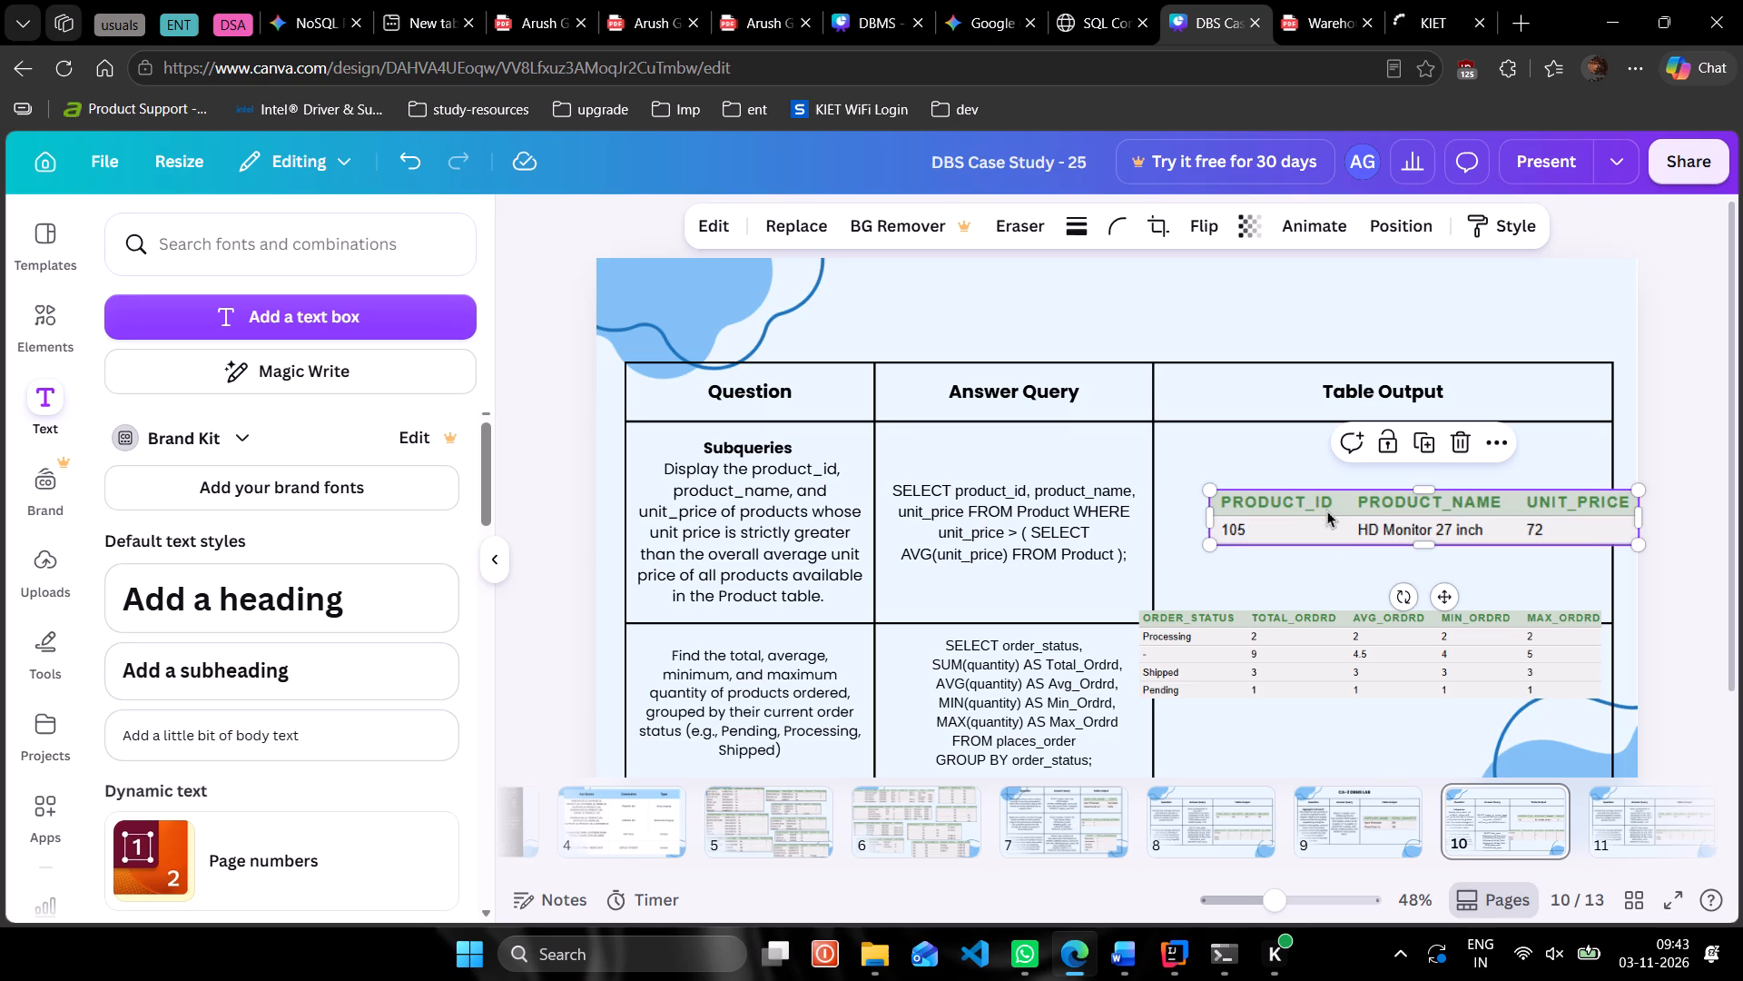
left_click_drag(1327, 510, 1288, 510)
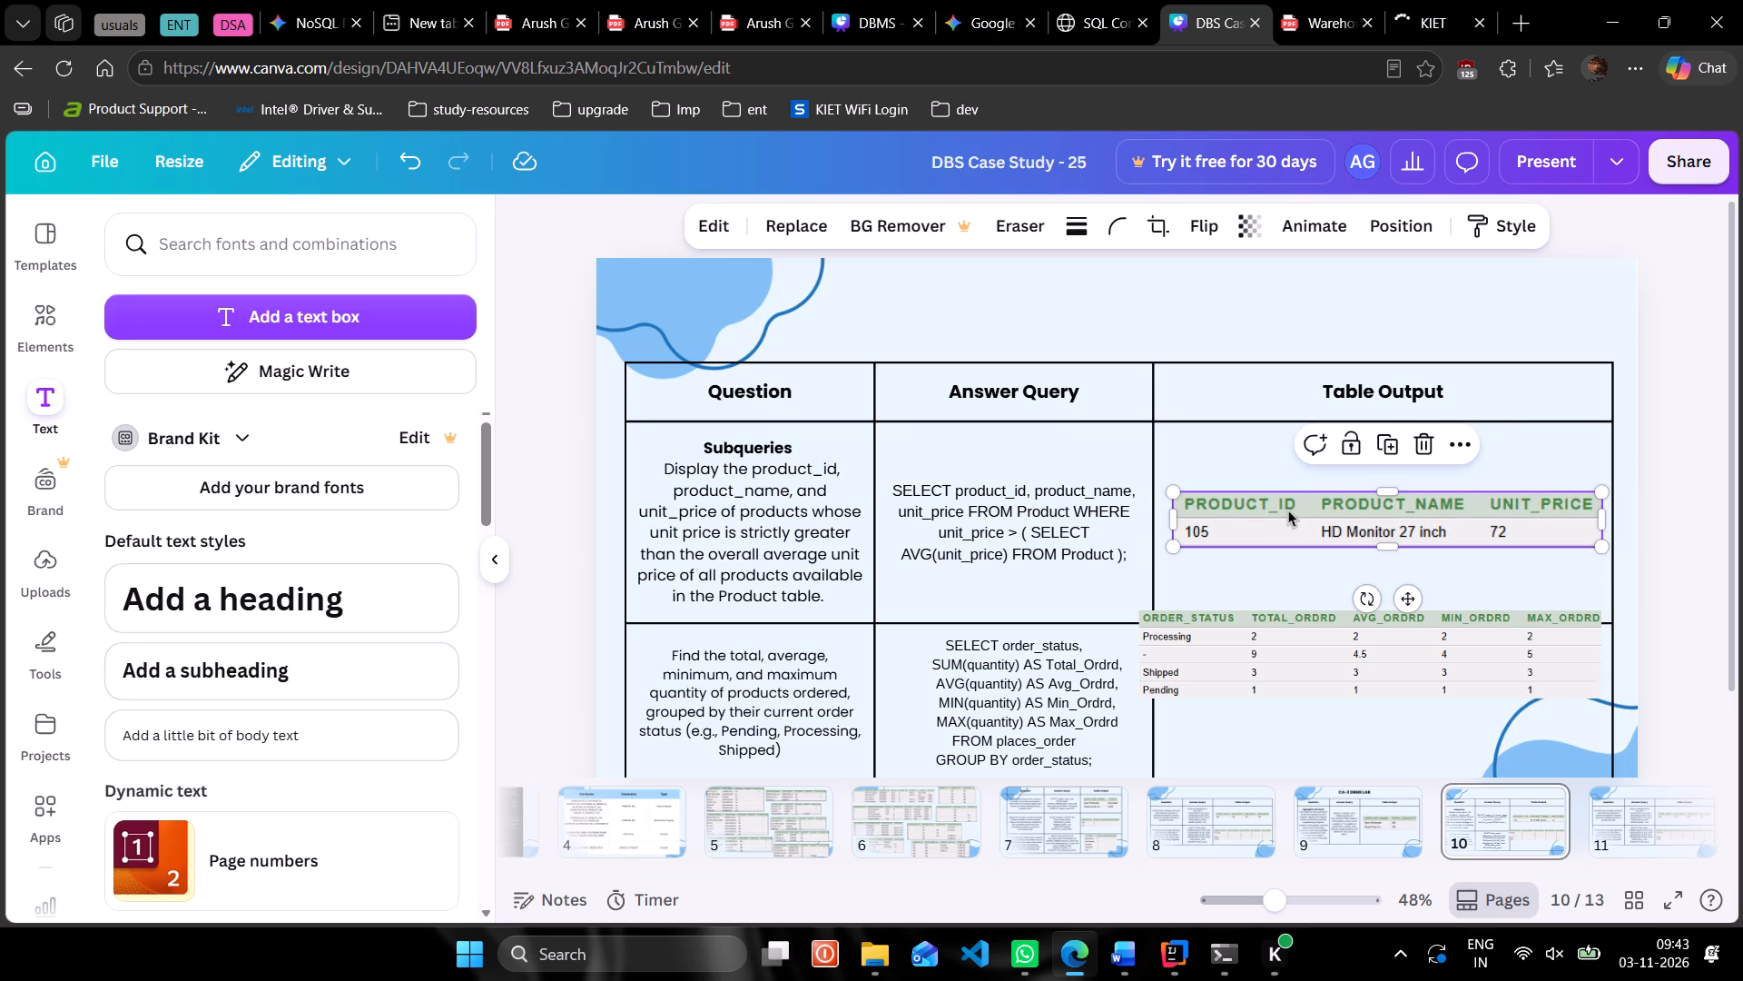
left_click(1475, 318)
Delete the old ORDER_STATUS output image from the second question row of the table on page 10.
scroll(1674, 400, "down", 1)
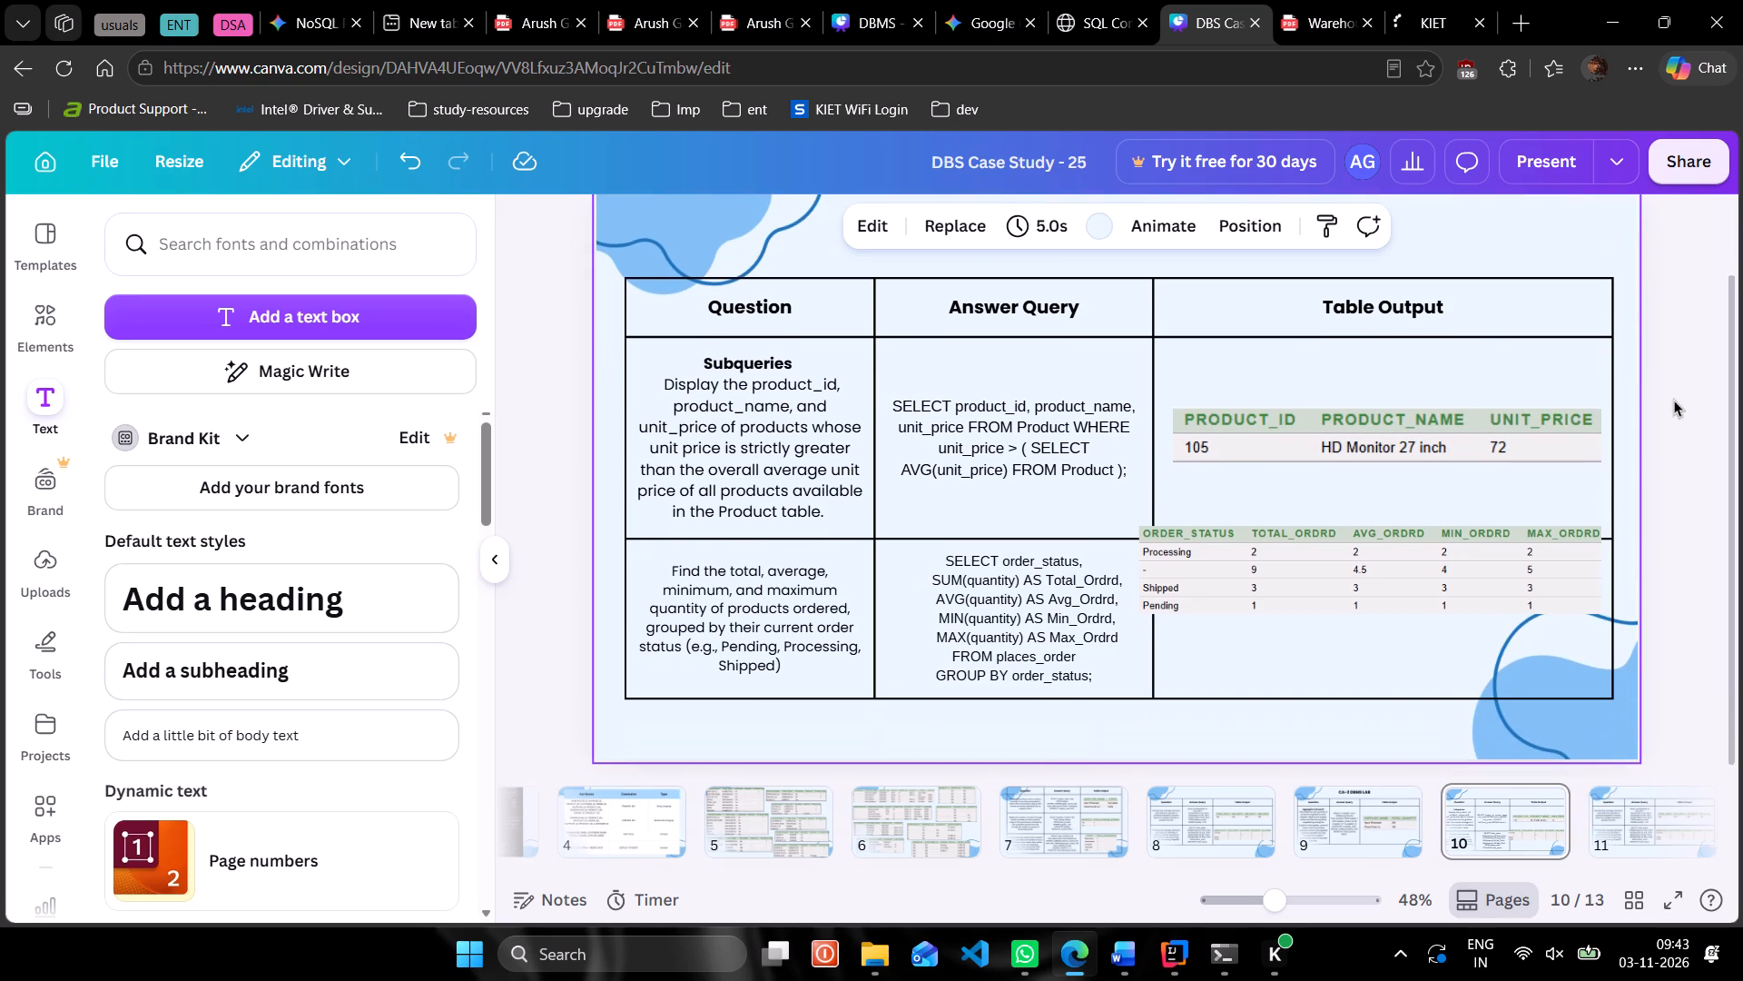
scroll(1674, 400, "down", 1)
left_click(1483, 553)
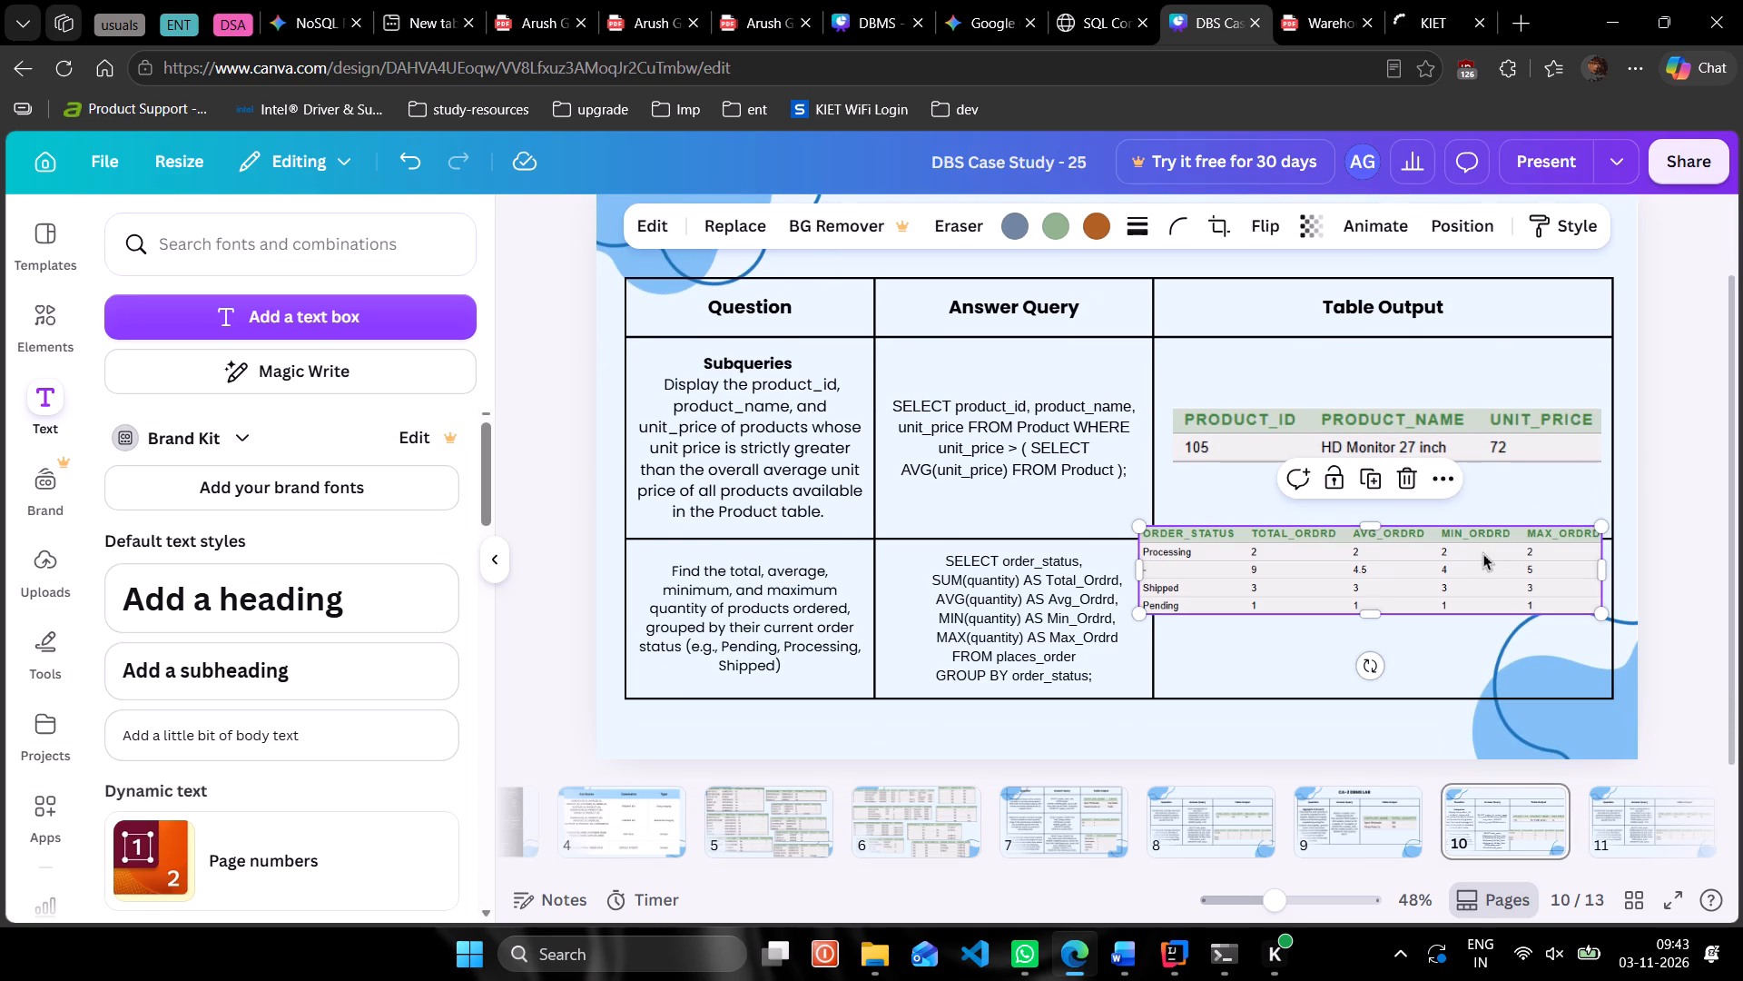
key("Delete")
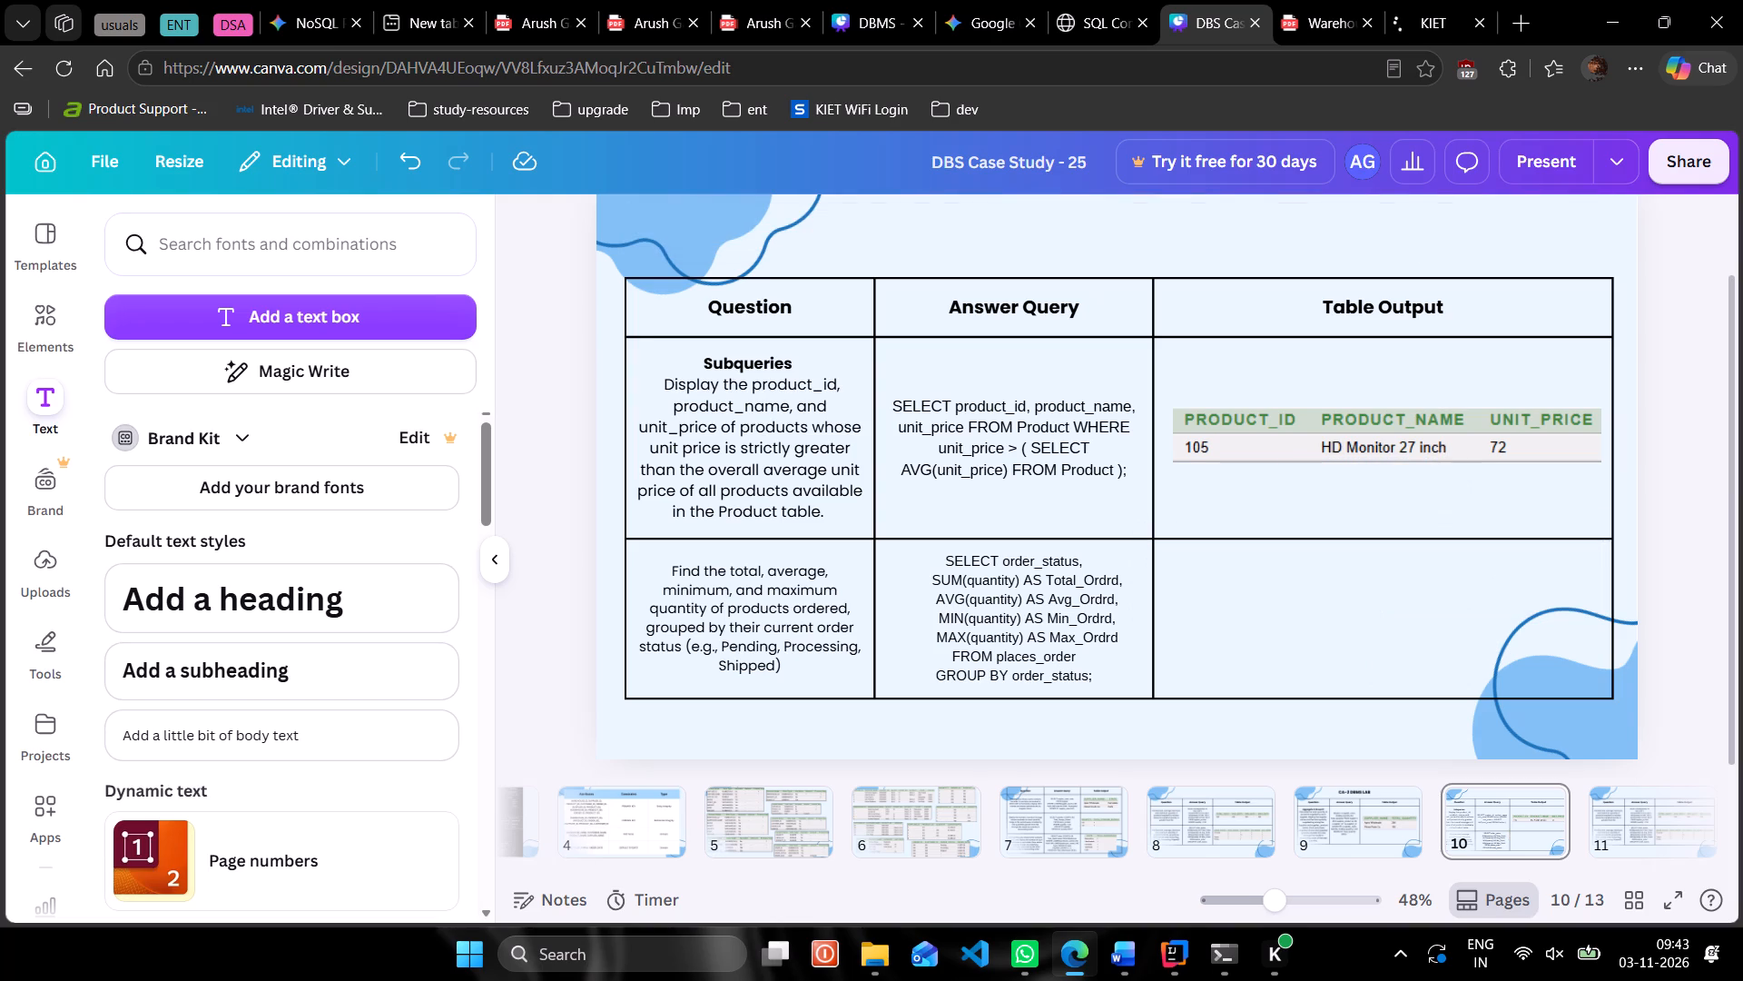
Replace the order-status question in the table's last row with the Topic 3 SQL Functions question copied from the Warehouse SQL PDF.
left_click(1331, 0)
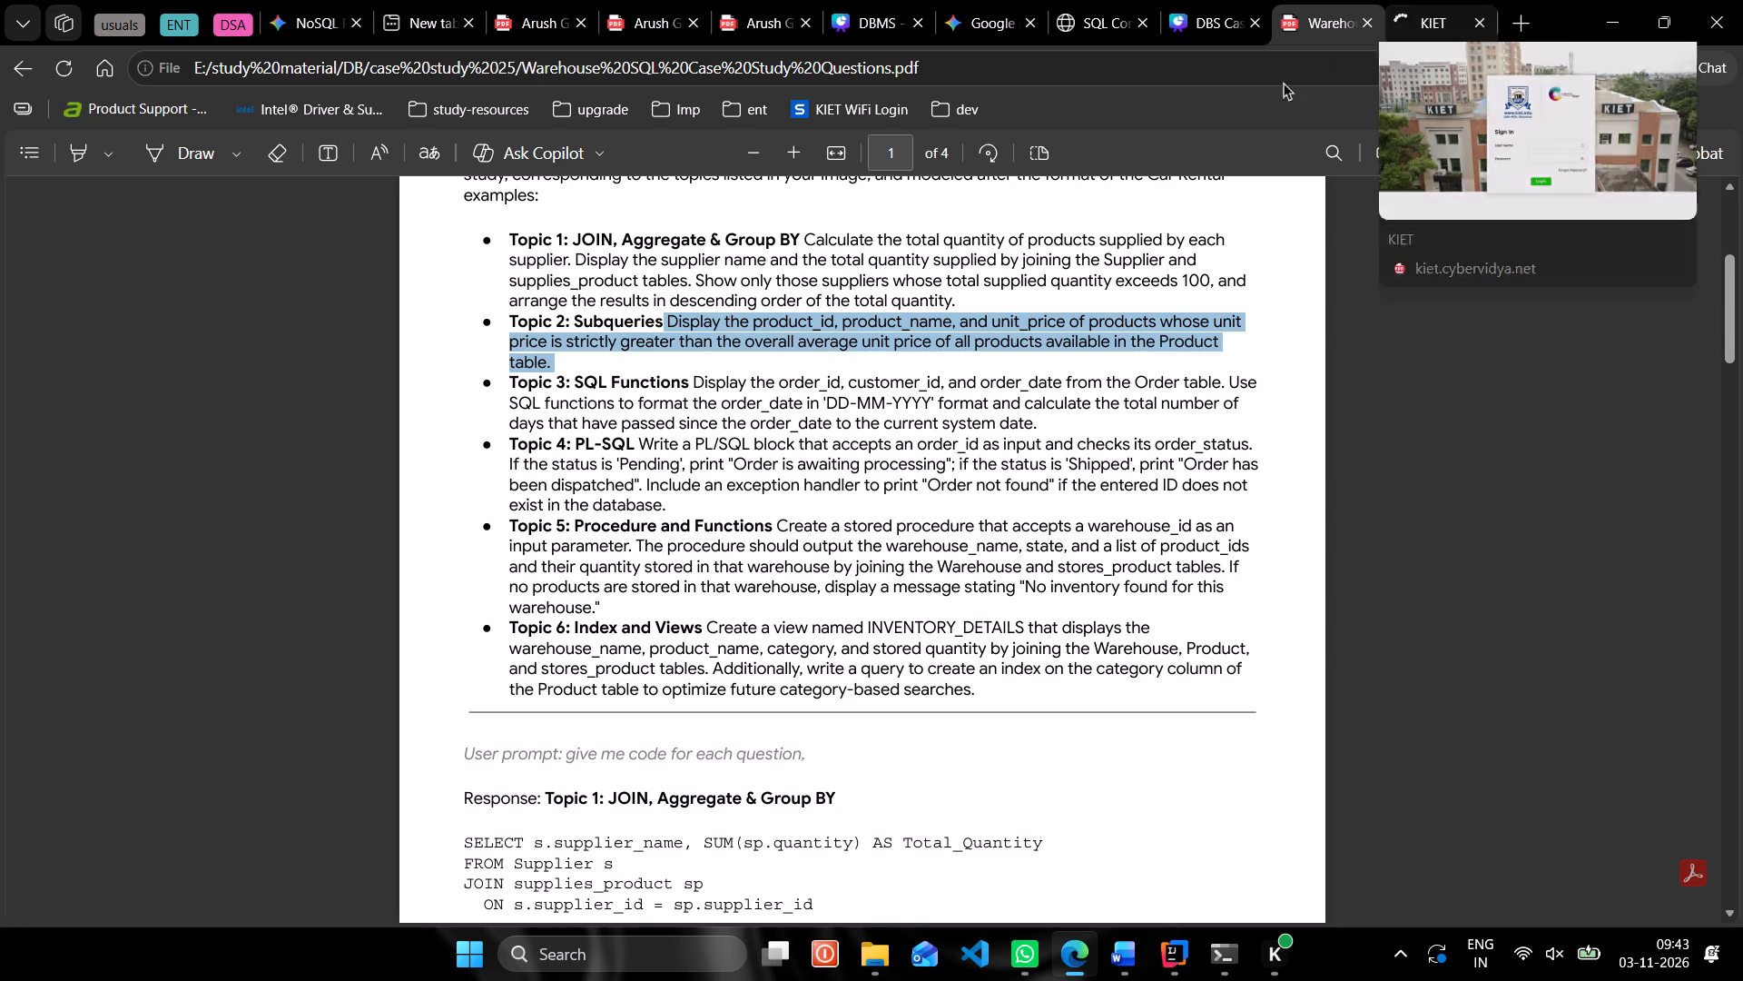
left_click_drag(1066, 429, 686, 381)
left_click(686, 381)
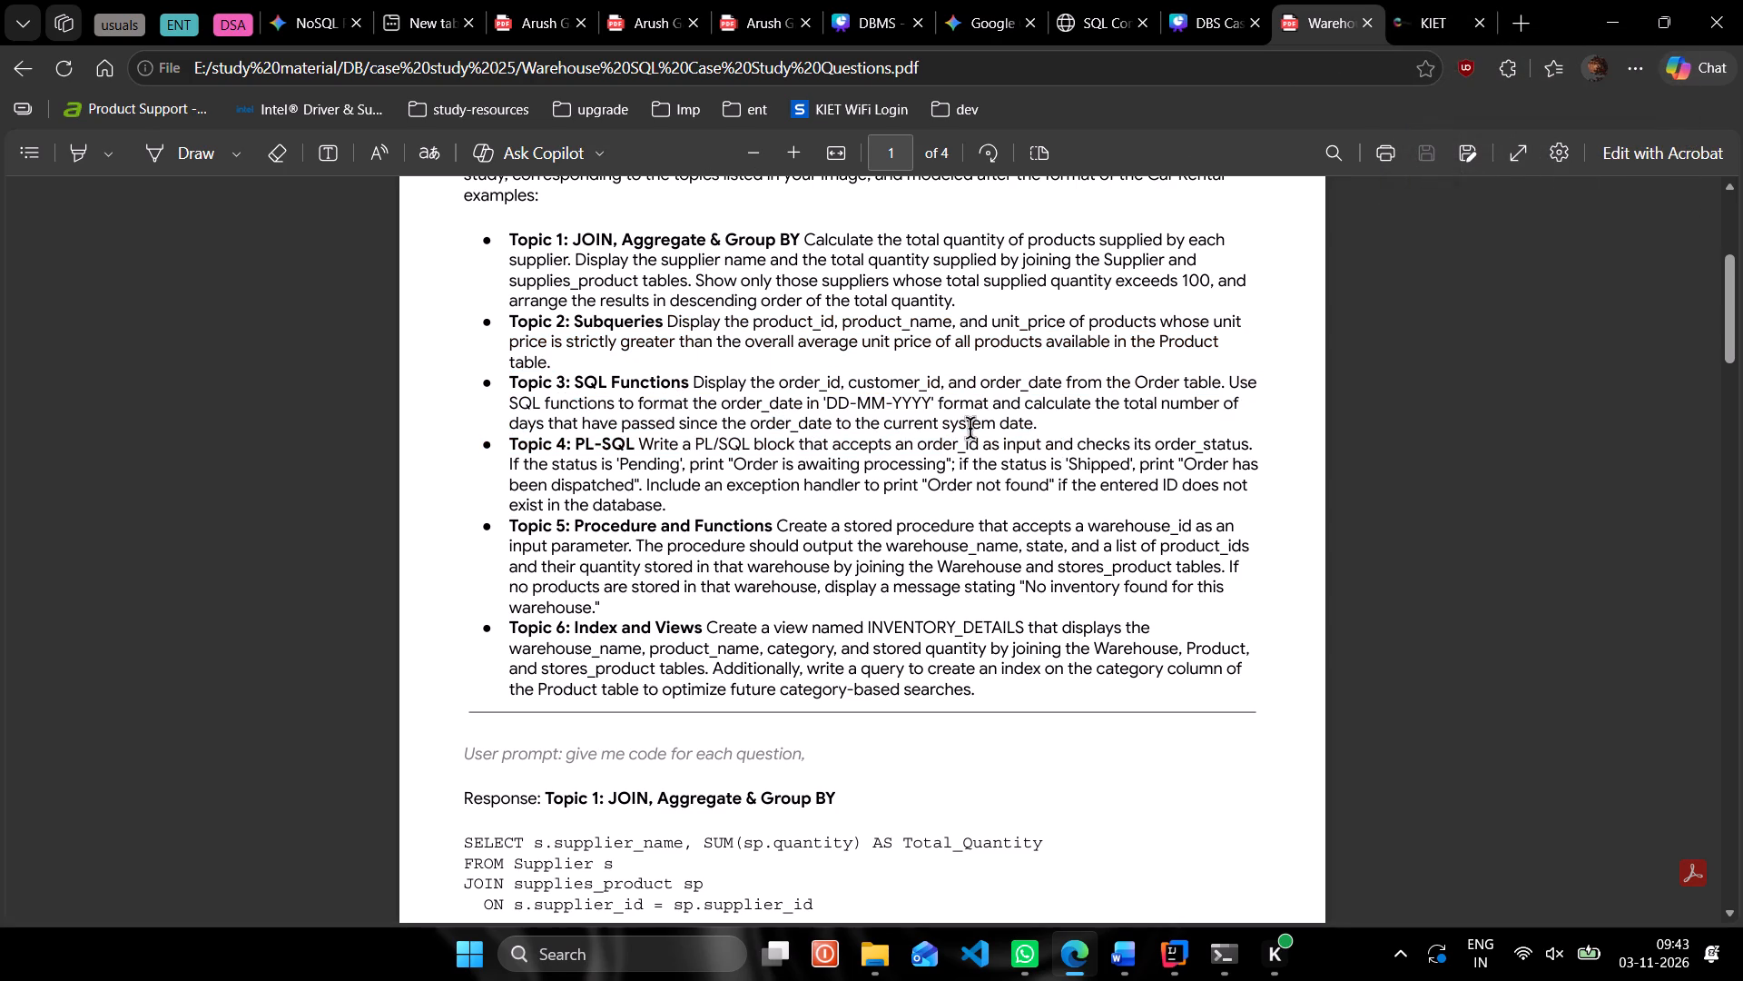
left_click_drag(1046, 421, 683, 375)
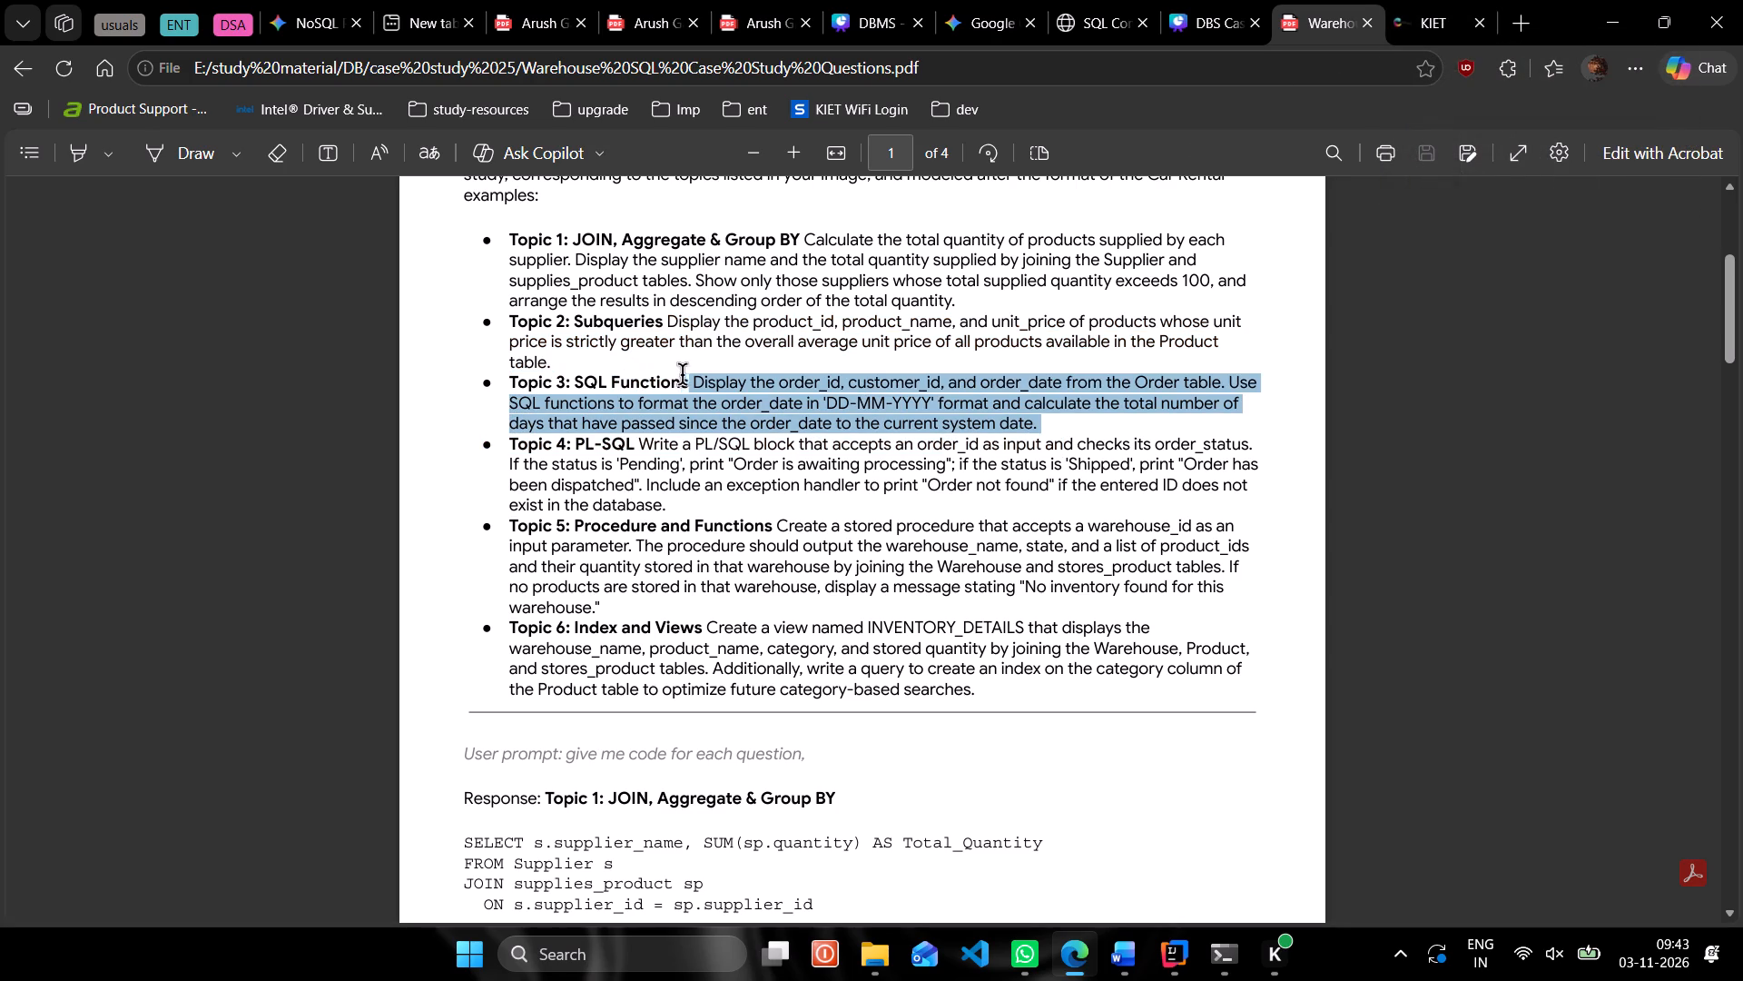
left_click_drag(683, 375, 692, 376)
key("ctrl+c")
key("ctrl+c")
key("ctrl+c")
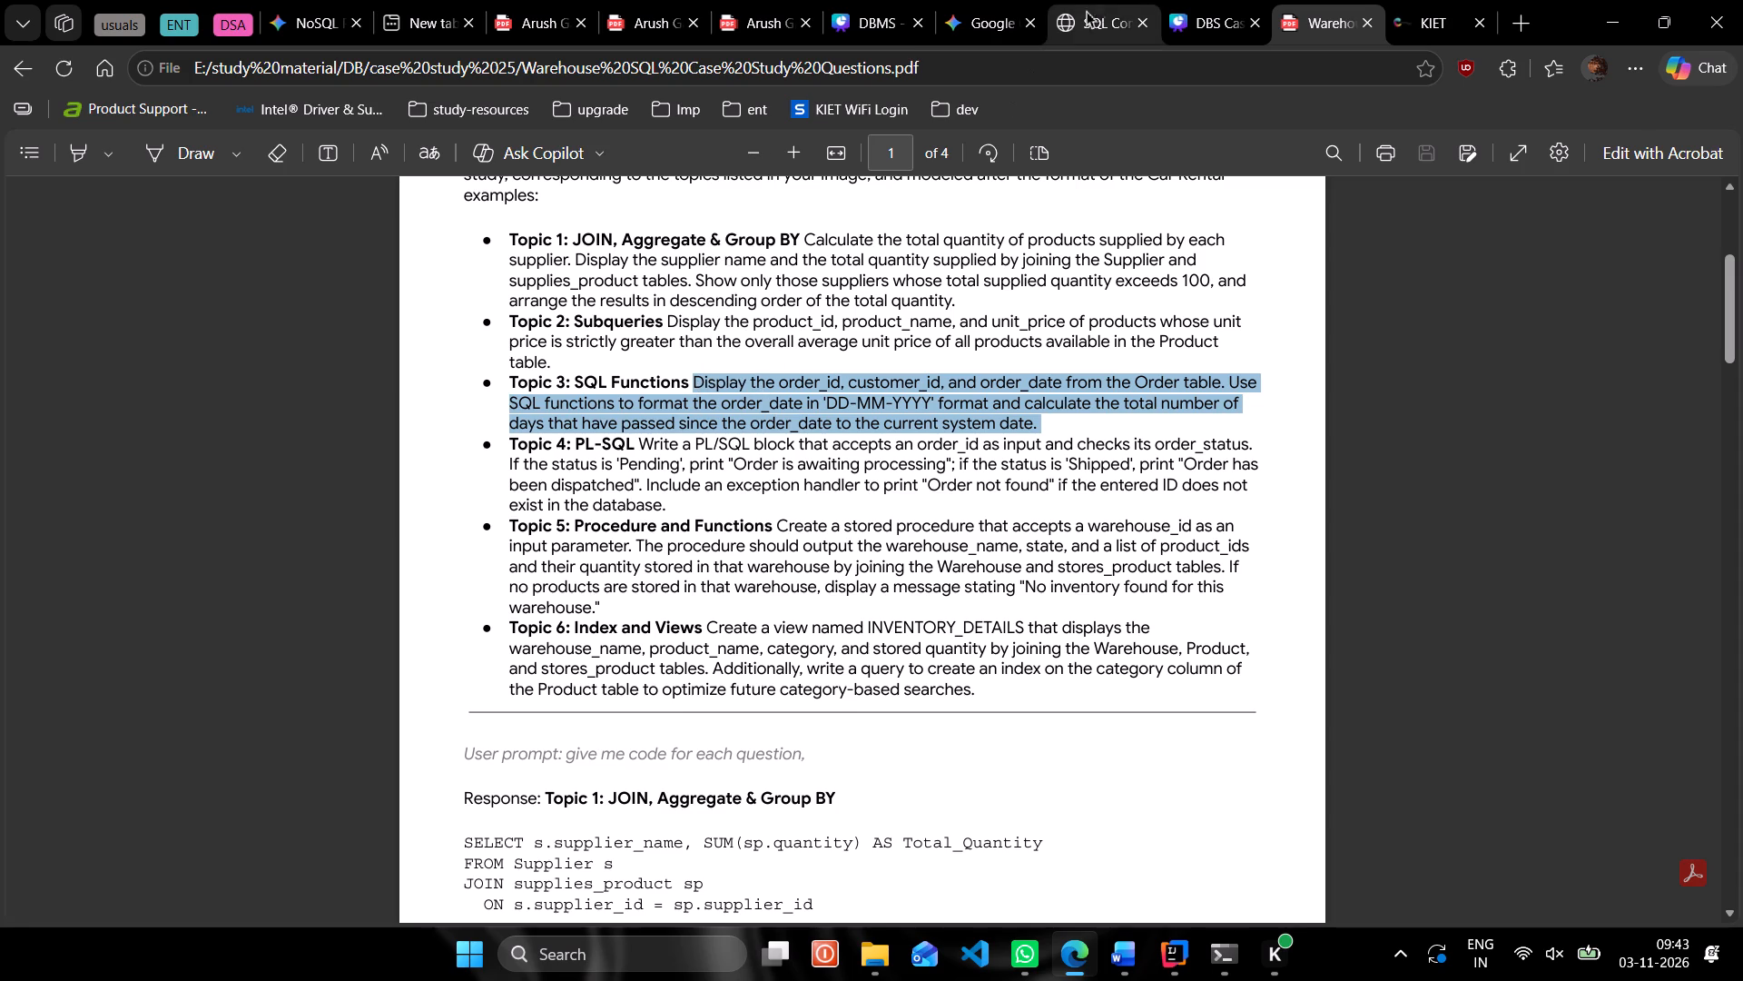
left_click(1182, 0)
triple_click(779, 573)
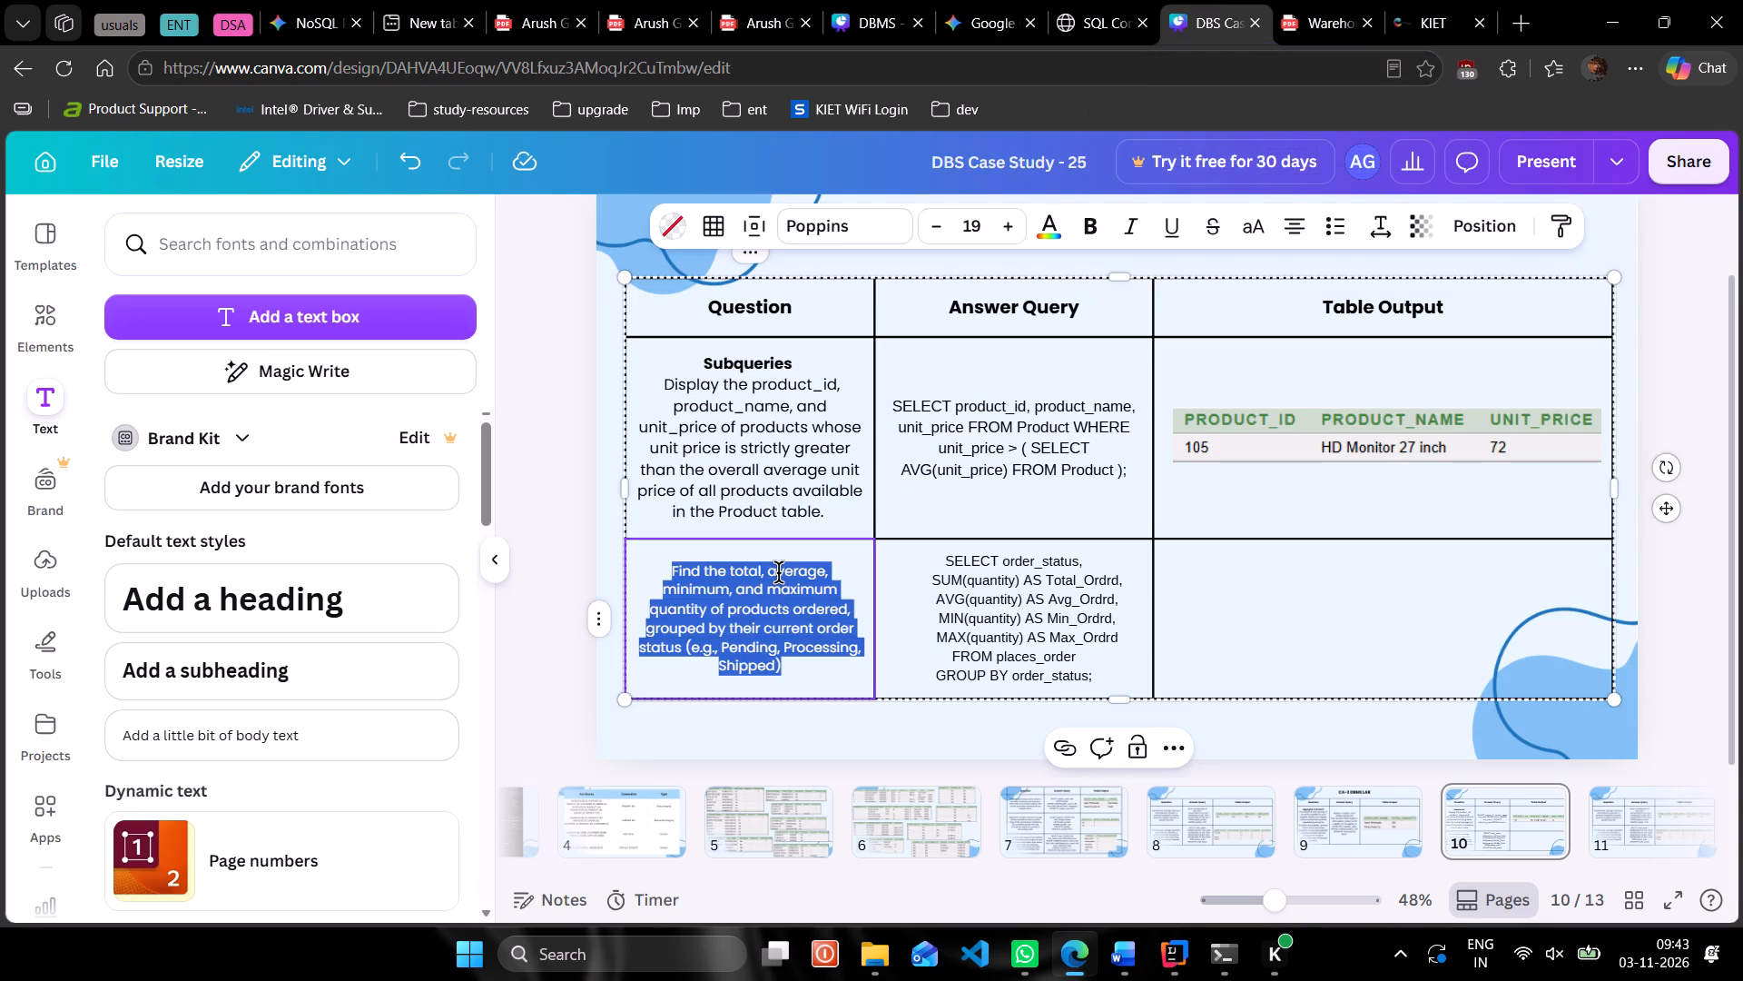
key("ctrl+v")
Add the bold heading "SQL Functions" on its own line above the pasted order_id question.
key("Up")
key("Up")
key("Up")
key("Down")
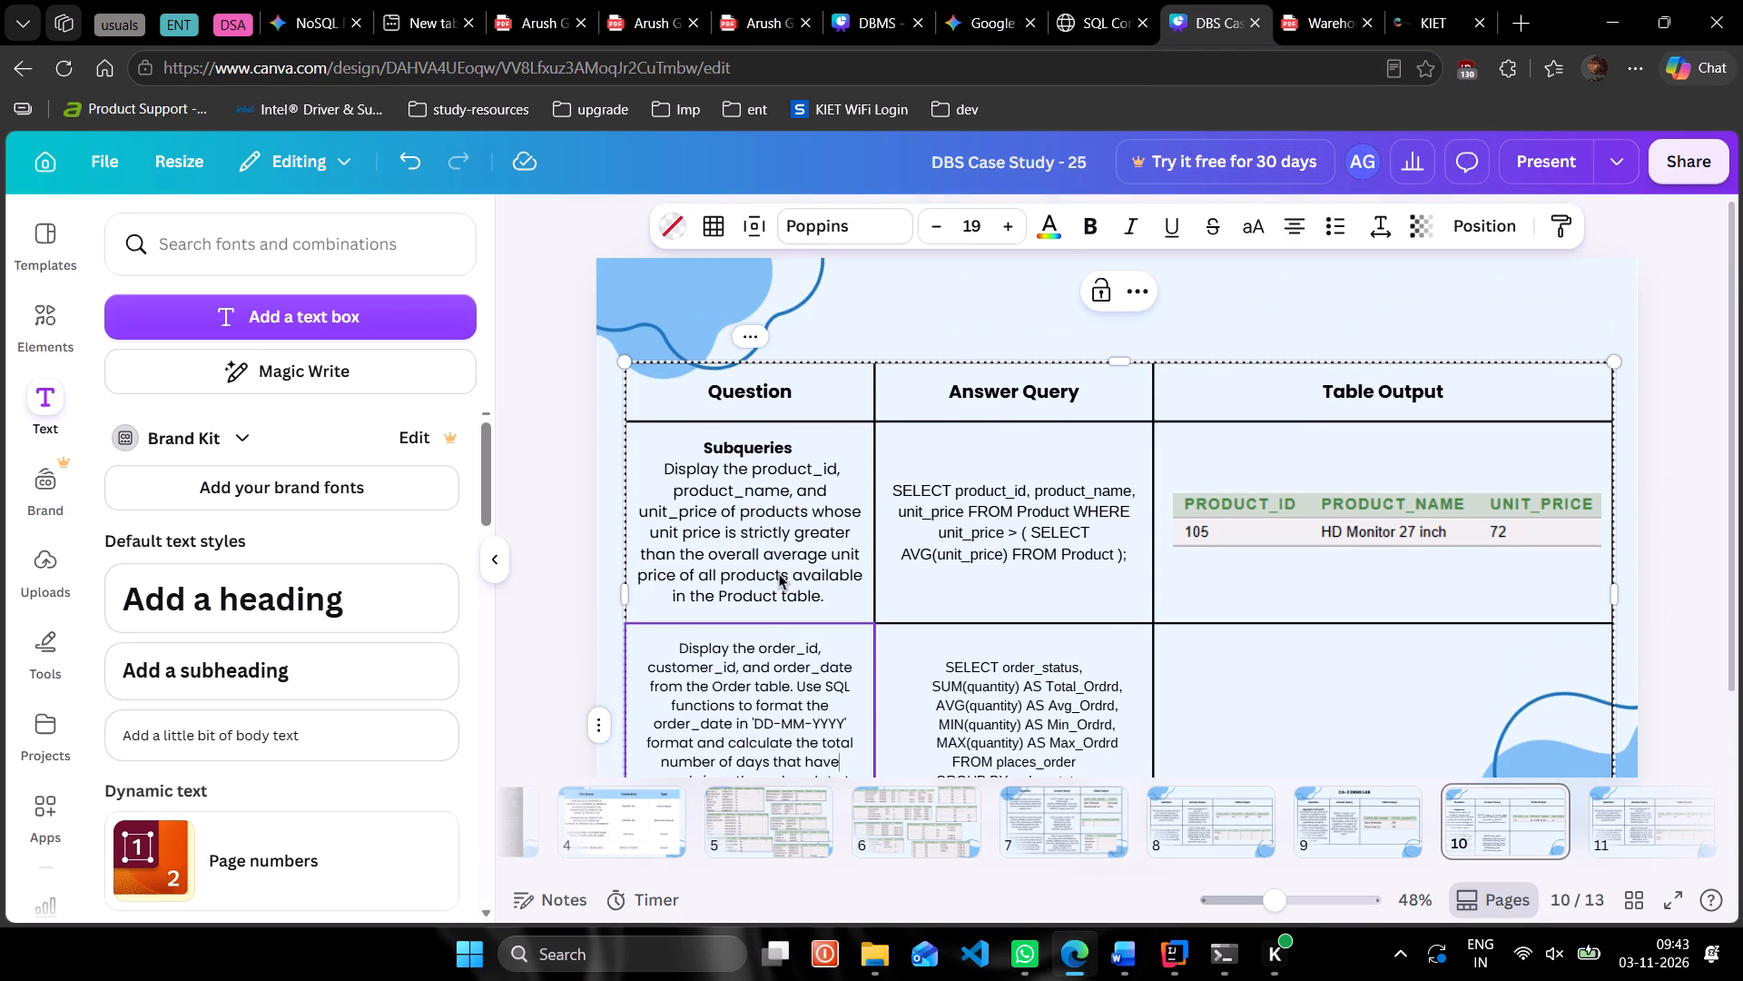
key("Down")
key("Up")
key("Up")
key("Up")
key("Up")
key("Up")
key("Up")
key("Up")
key("Up")
key("Up")
key("Up")
key("Up")
key("Up")
key("Up")
key("Up")
key("Up")
key("Up")
key("Up")
key("Up")
key("Up")
key("Up")
key("Up")
key("Down")
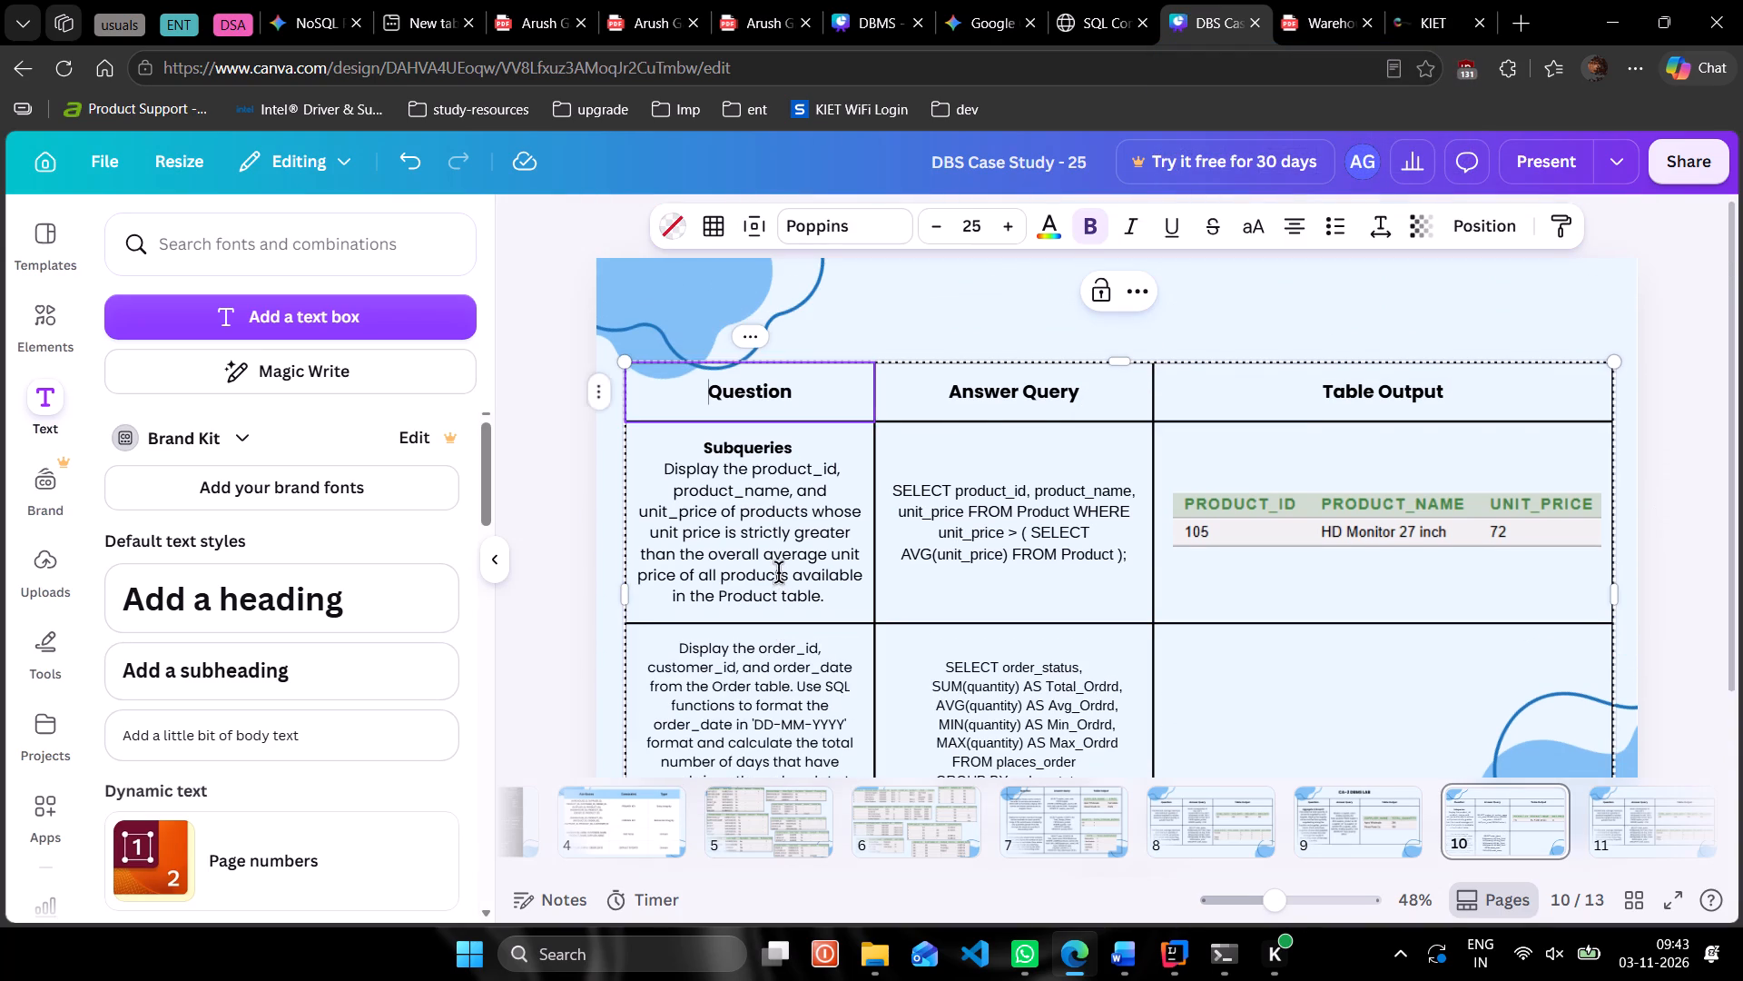
key("Down")
key("Down")
key("Down")
key("Down")
key("Down")
key("Down")
key("Down")
key("Down")
key("Down")
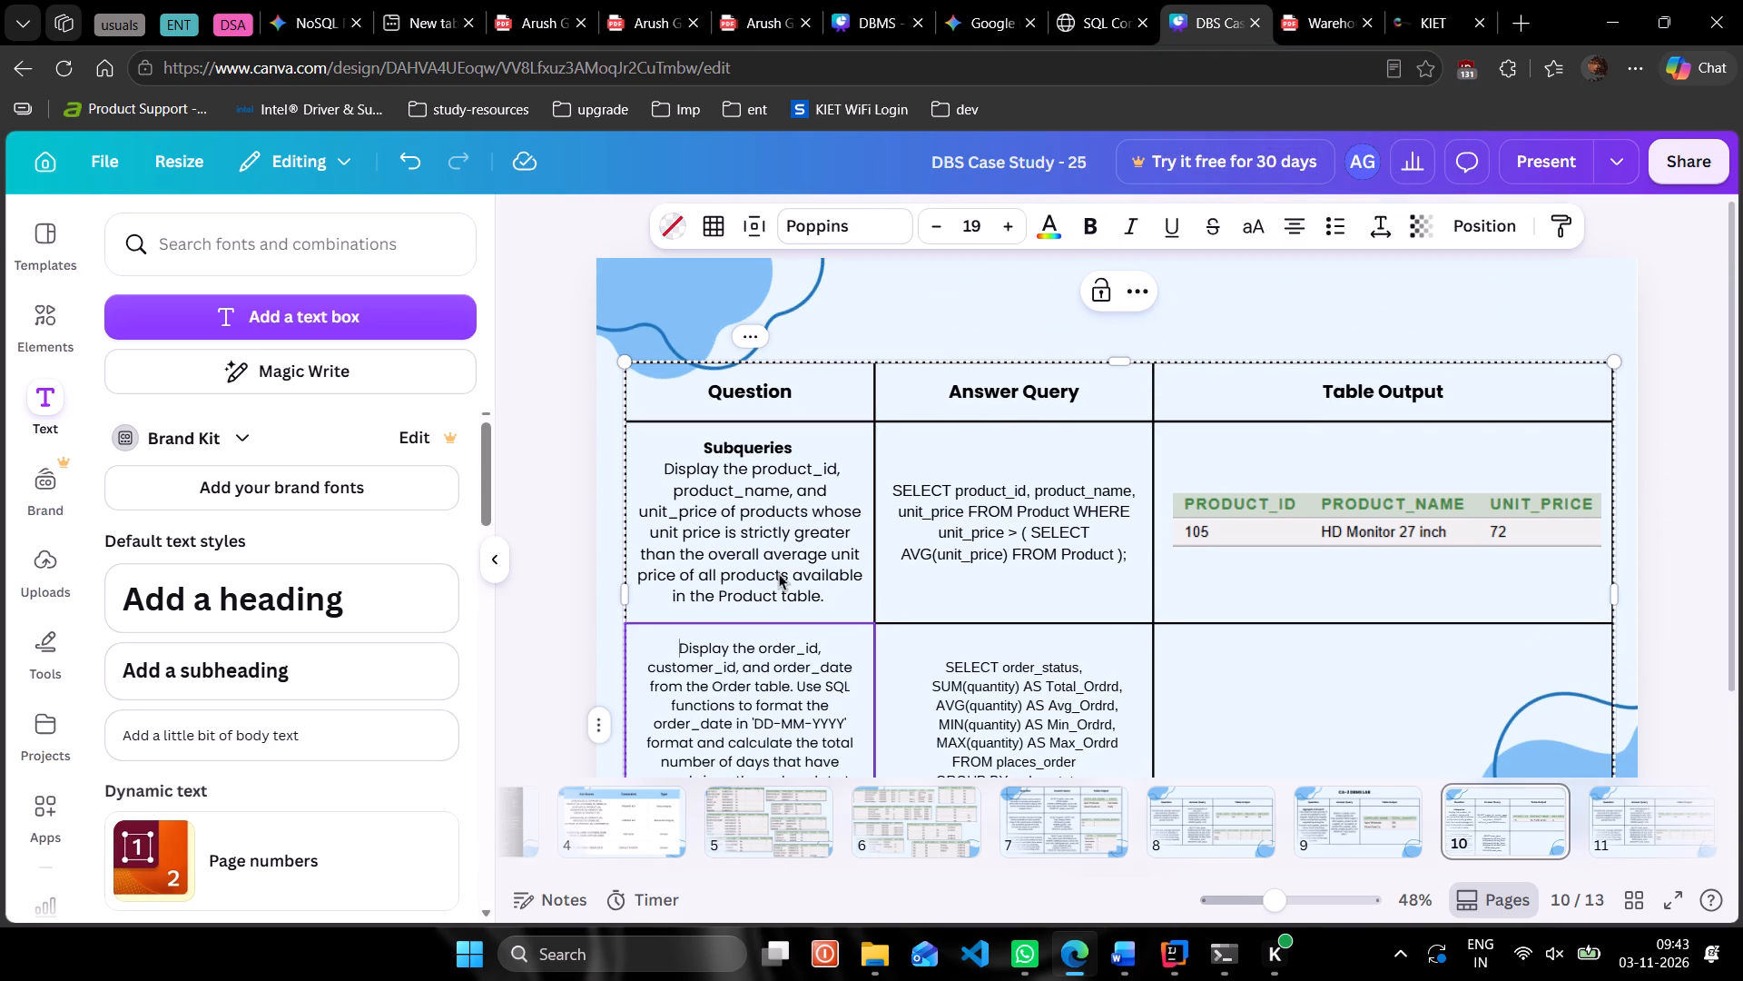
key("shift+Return")
key("Up")
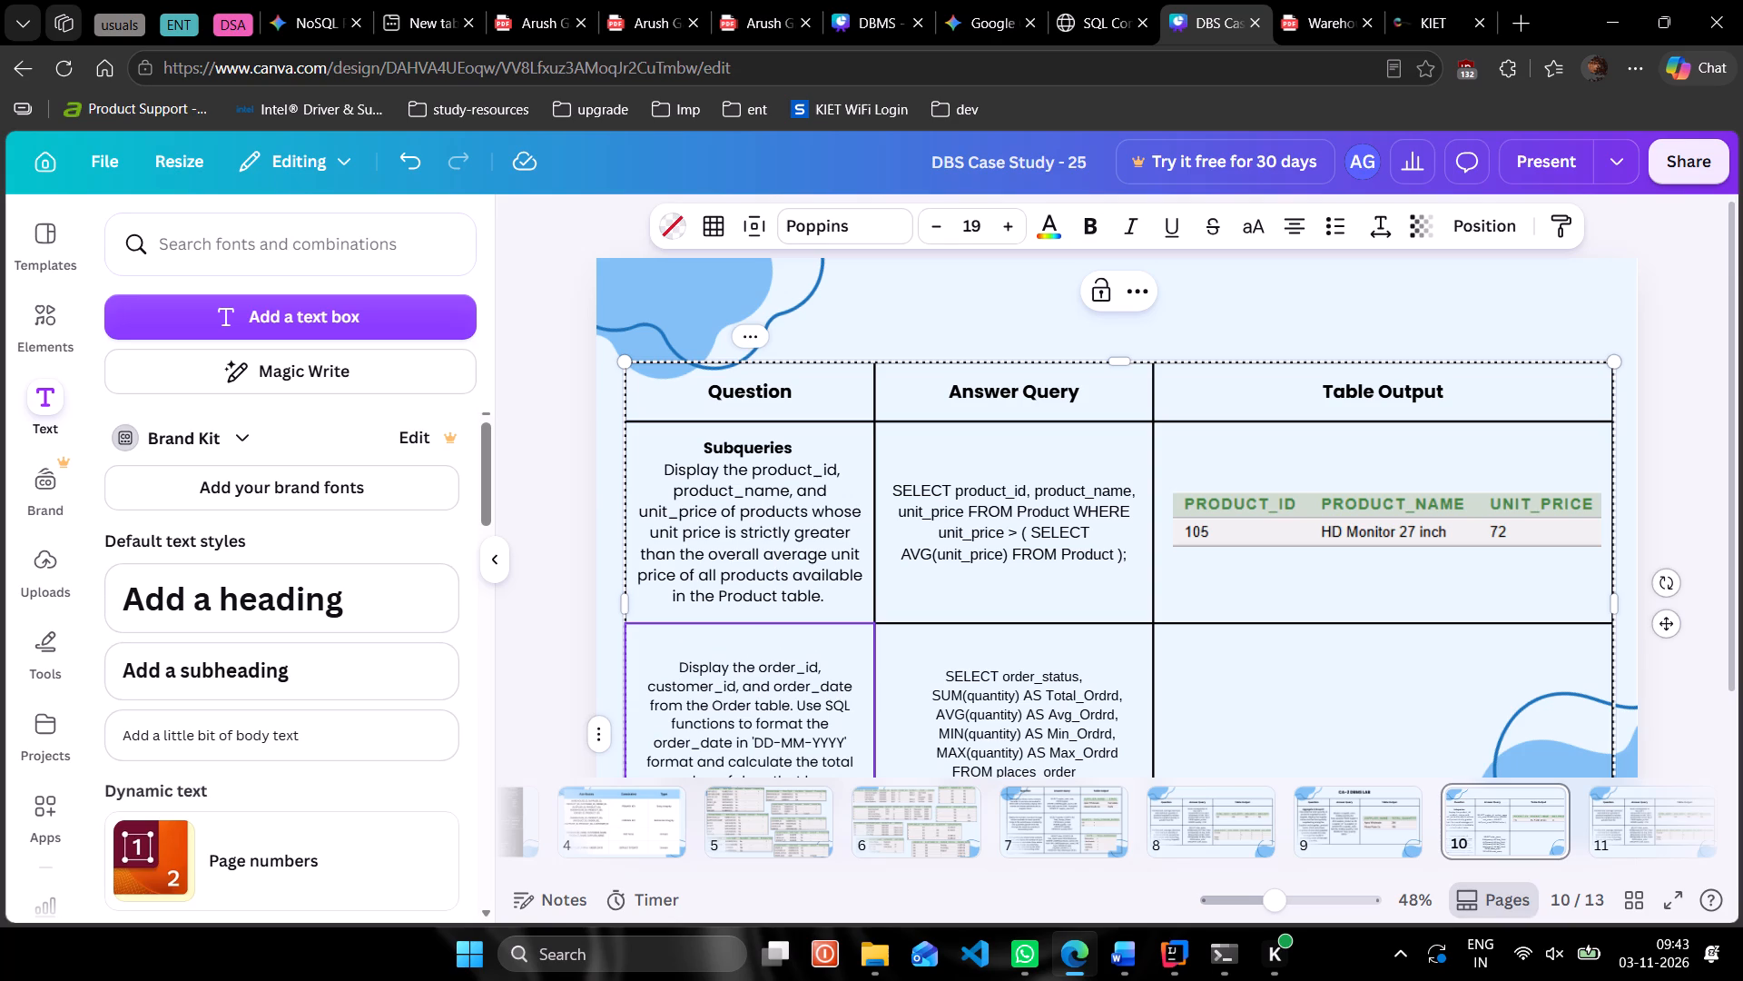
type("SQL Functions")
key("ctrl+shift+Left")
key("ctrl+shift+Left")
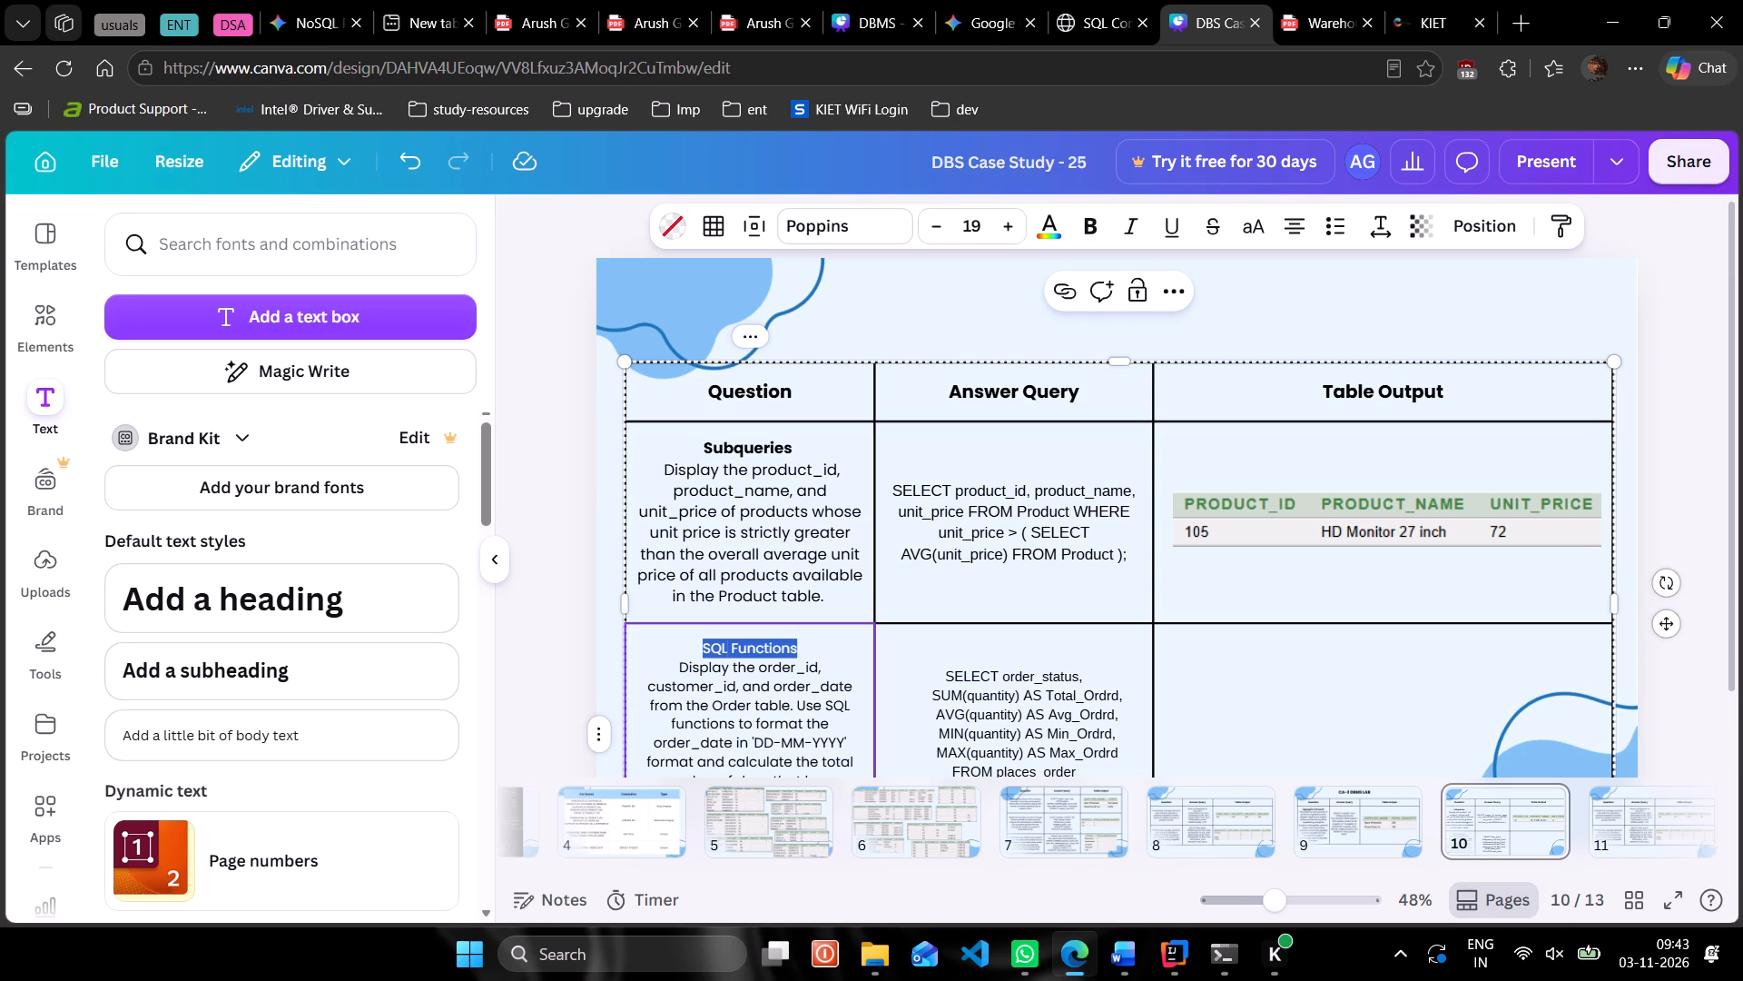
left_click(1093, 227)
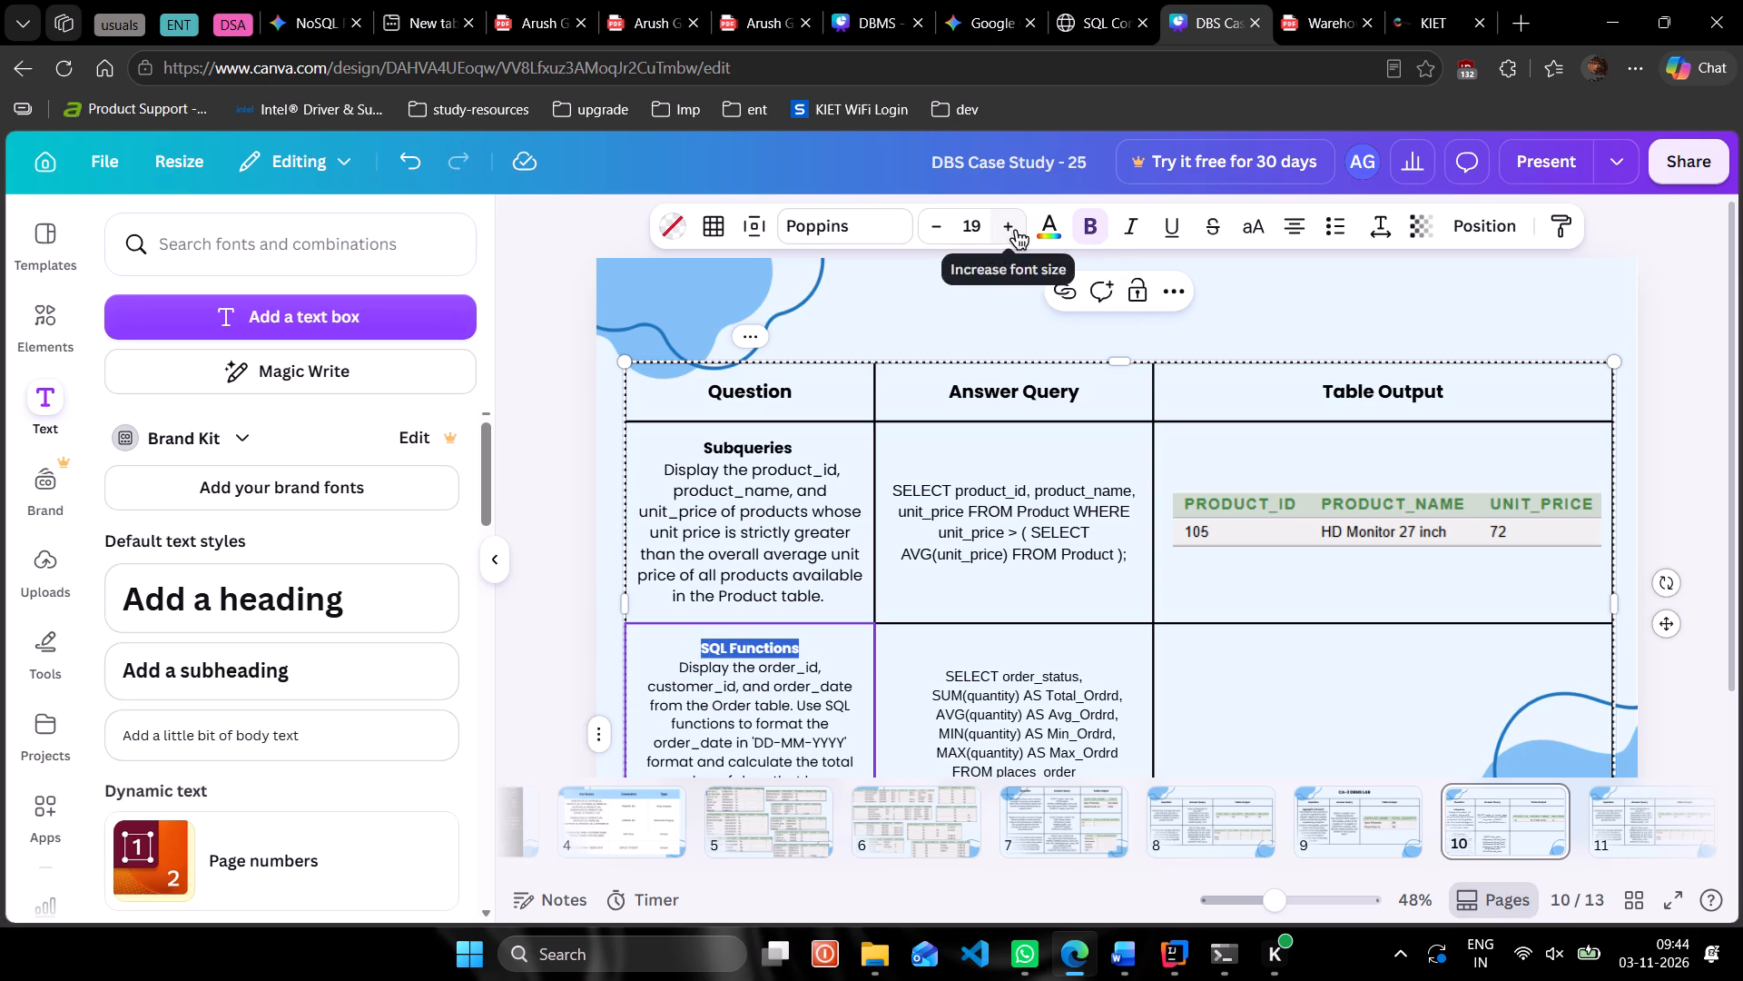
Select all the text in the SQL Functions question cell for a font size increase.
left_click(750, 708)
key("ctrl+a")
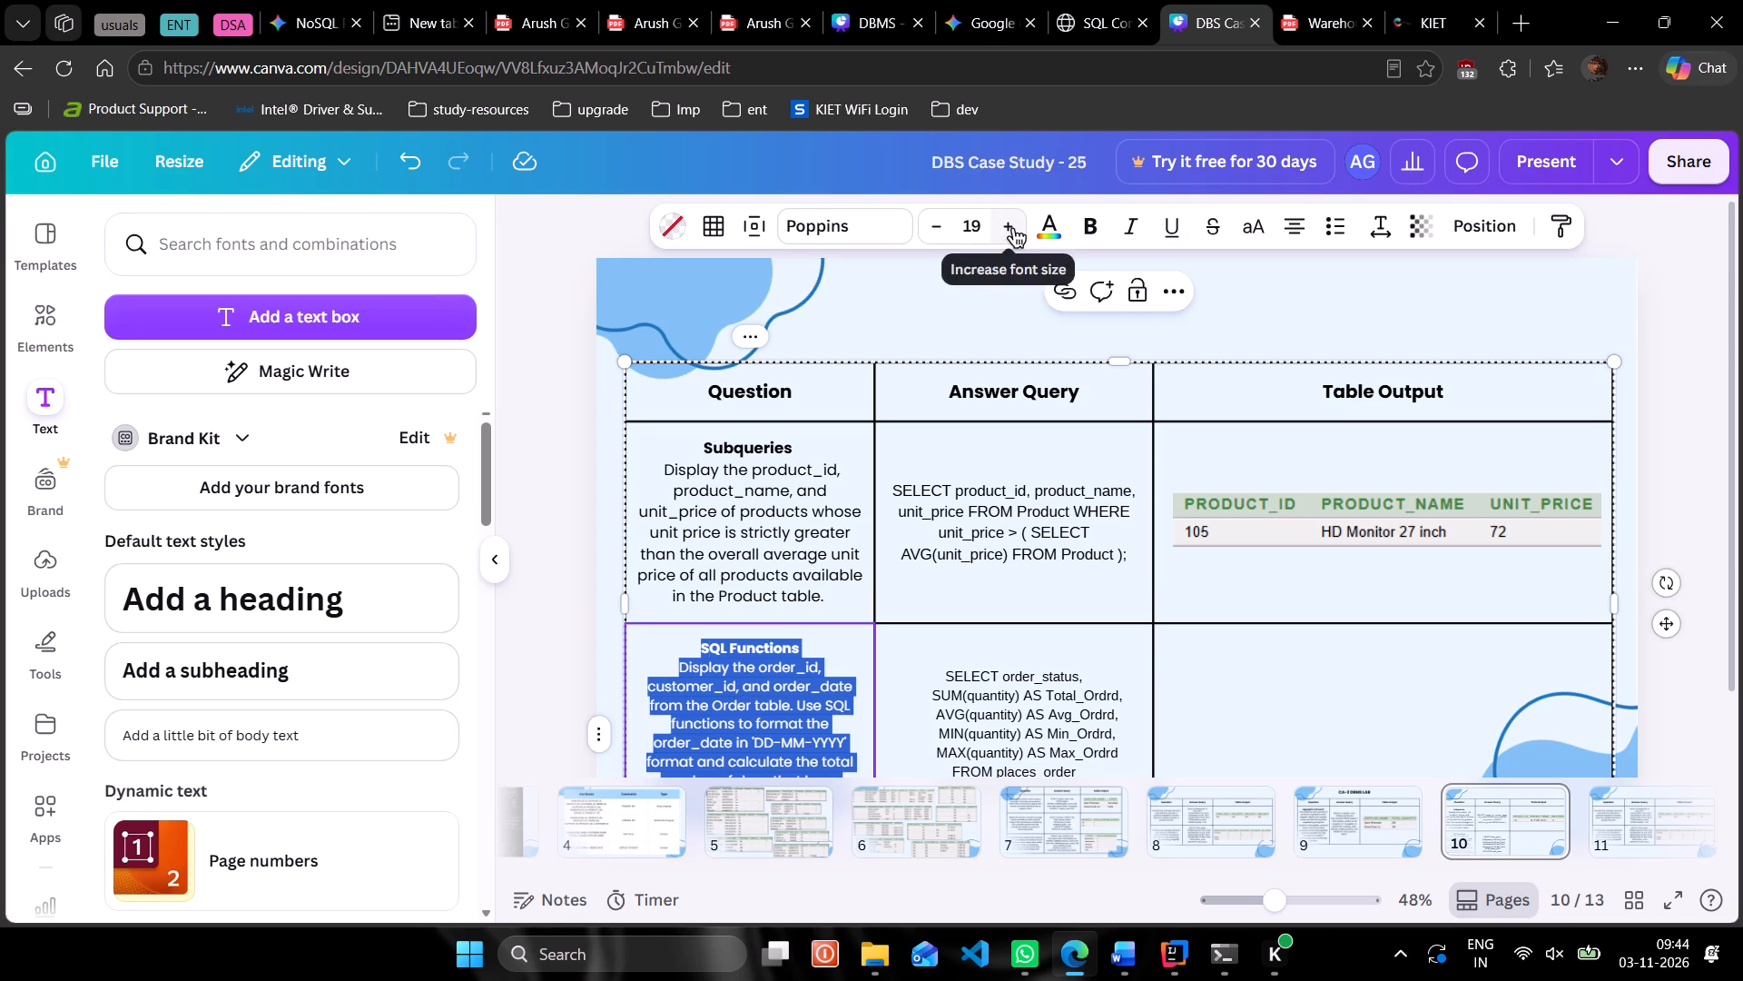
Increase the font size of the selected SQL Functions question text to 21.
double_click(1012, 229)
scroll(1027, 491, "down", 3)
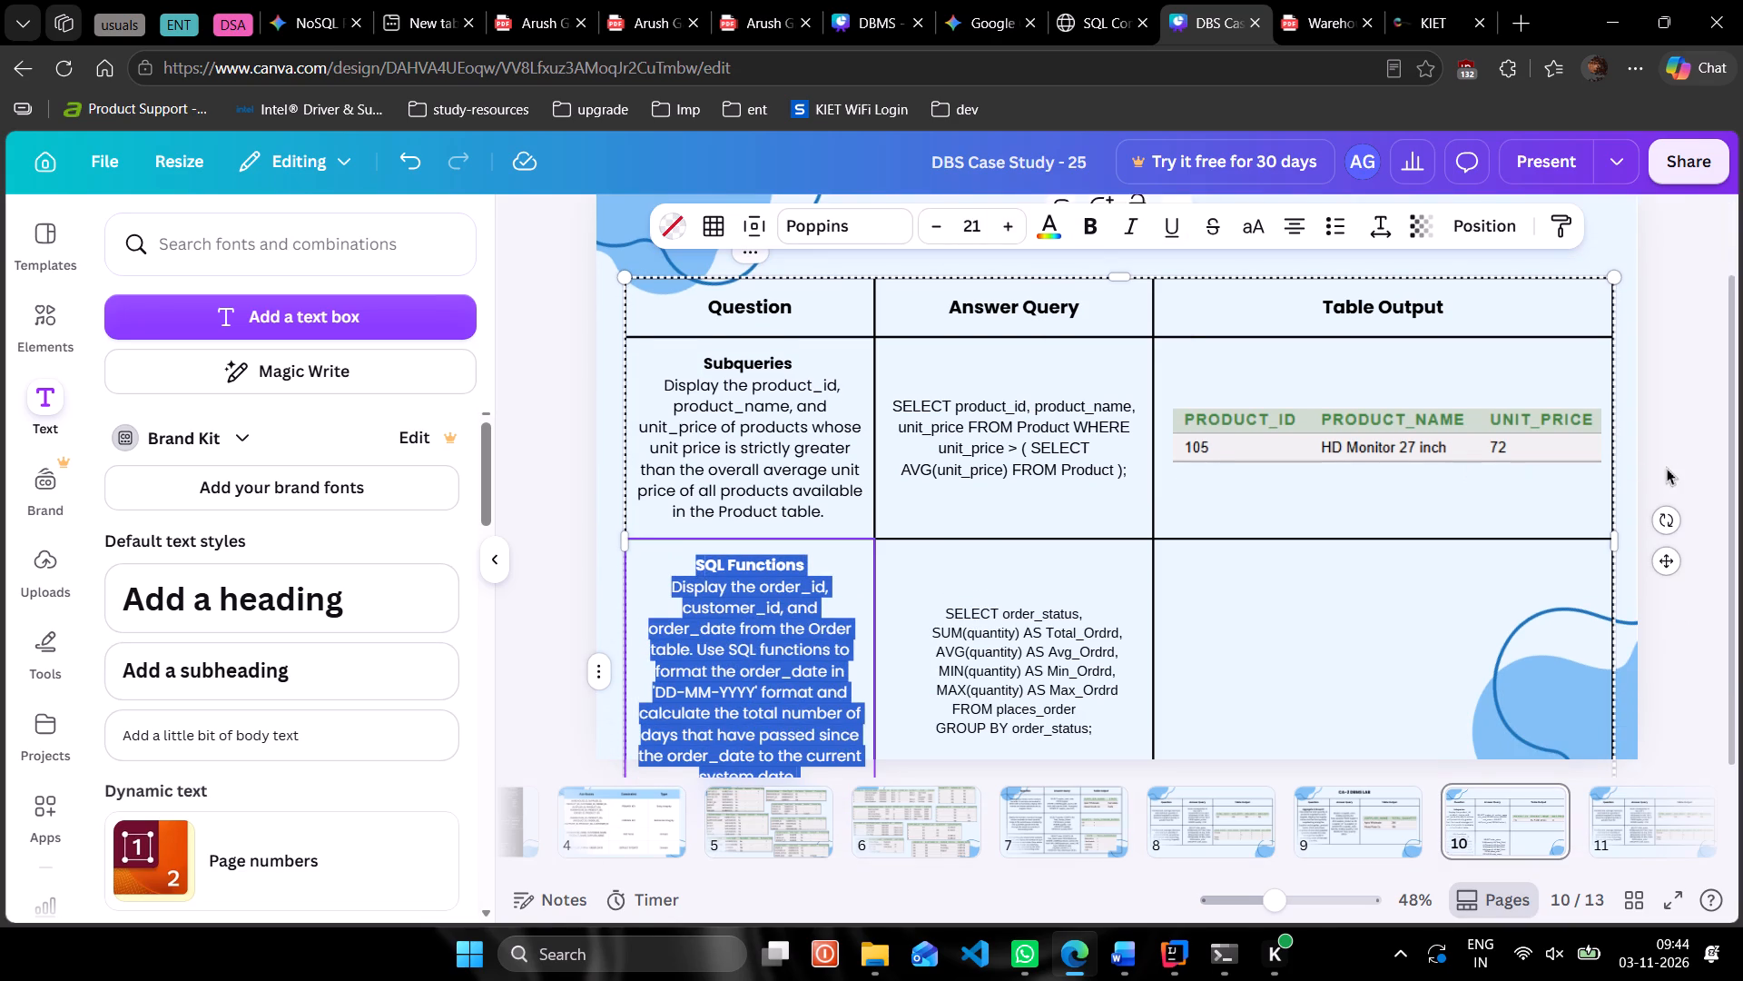
scroll(1679, 468, "down", 1)
left_click(1679, 468)
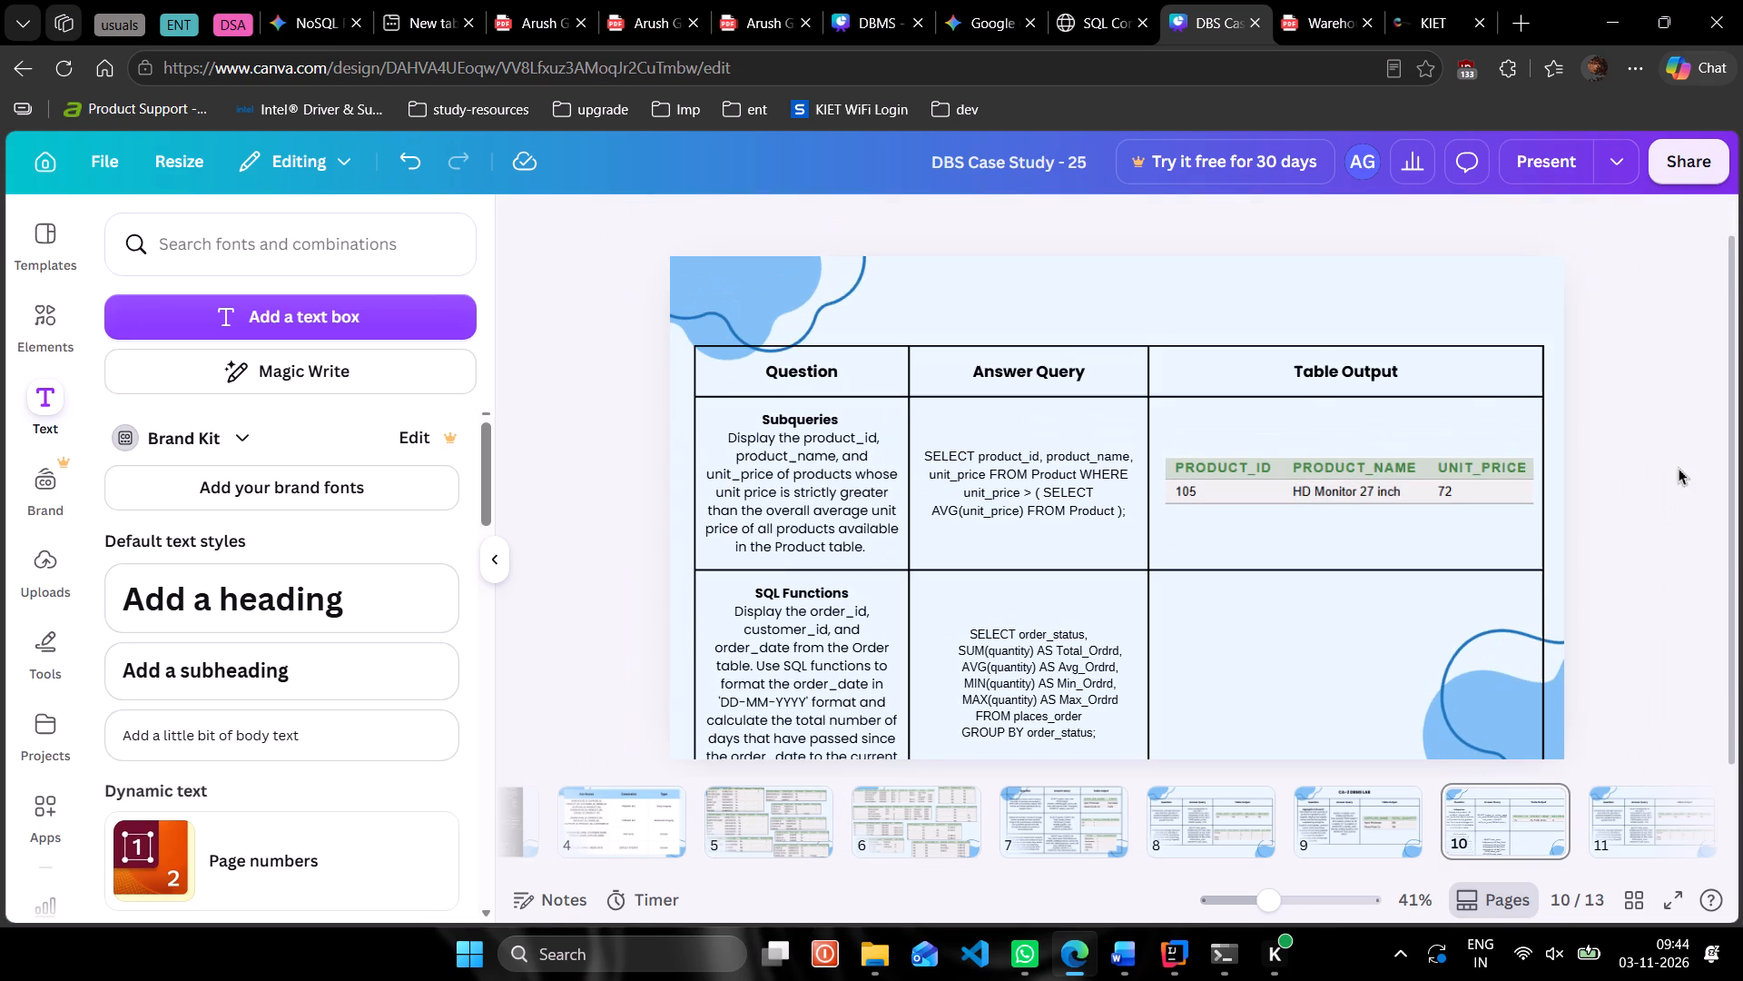
Move the whole question table on page 10 straight up so its last row fits within the page.
left_click(1256, 361)
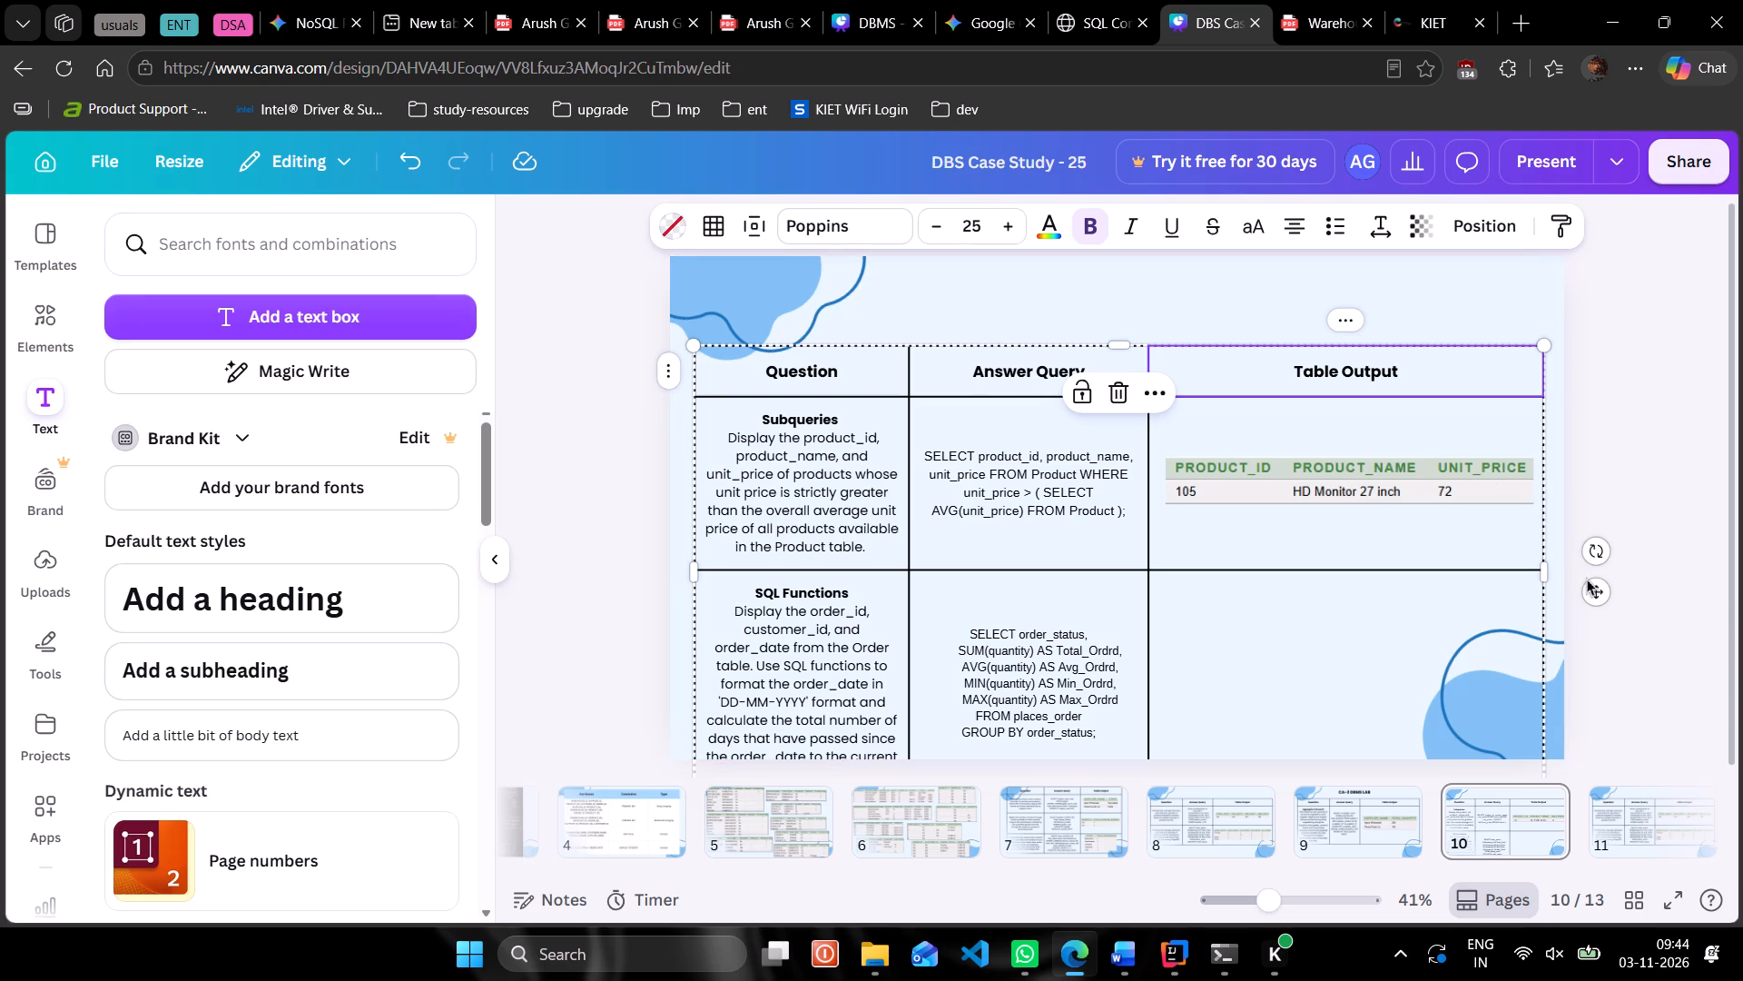
left_click_drag(1590, 585, 1592, 553)
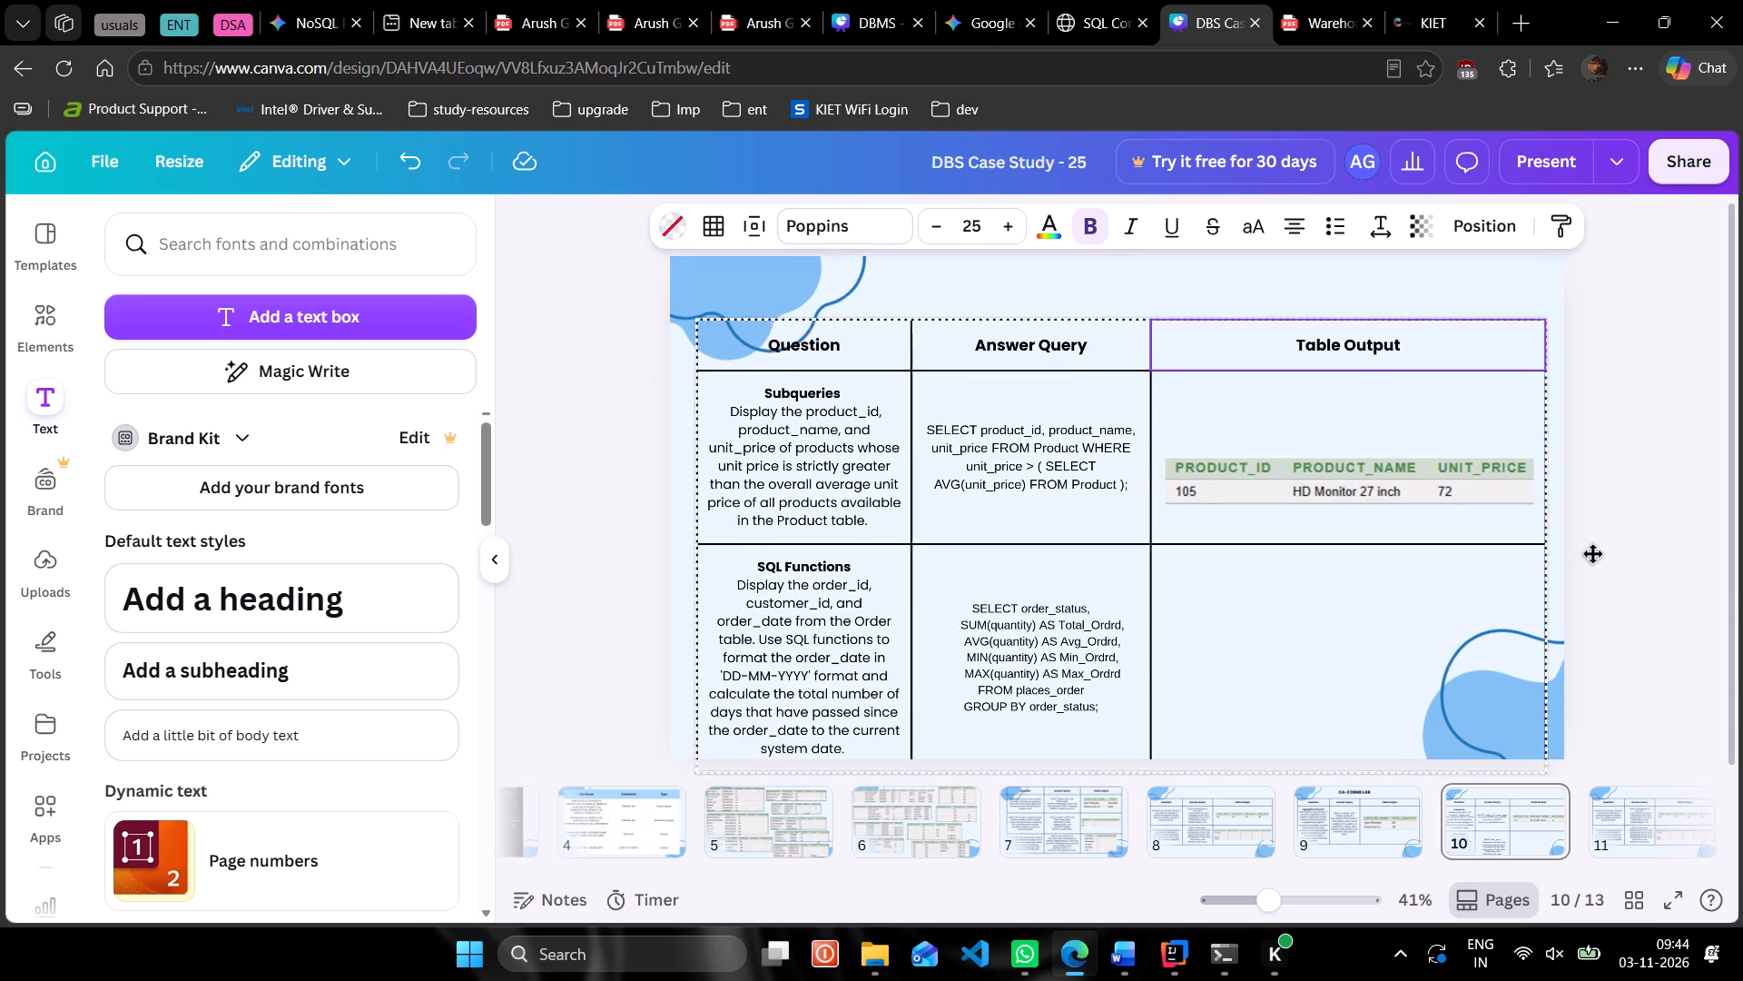
left_click_drag(1592, 553, 1591, 535)
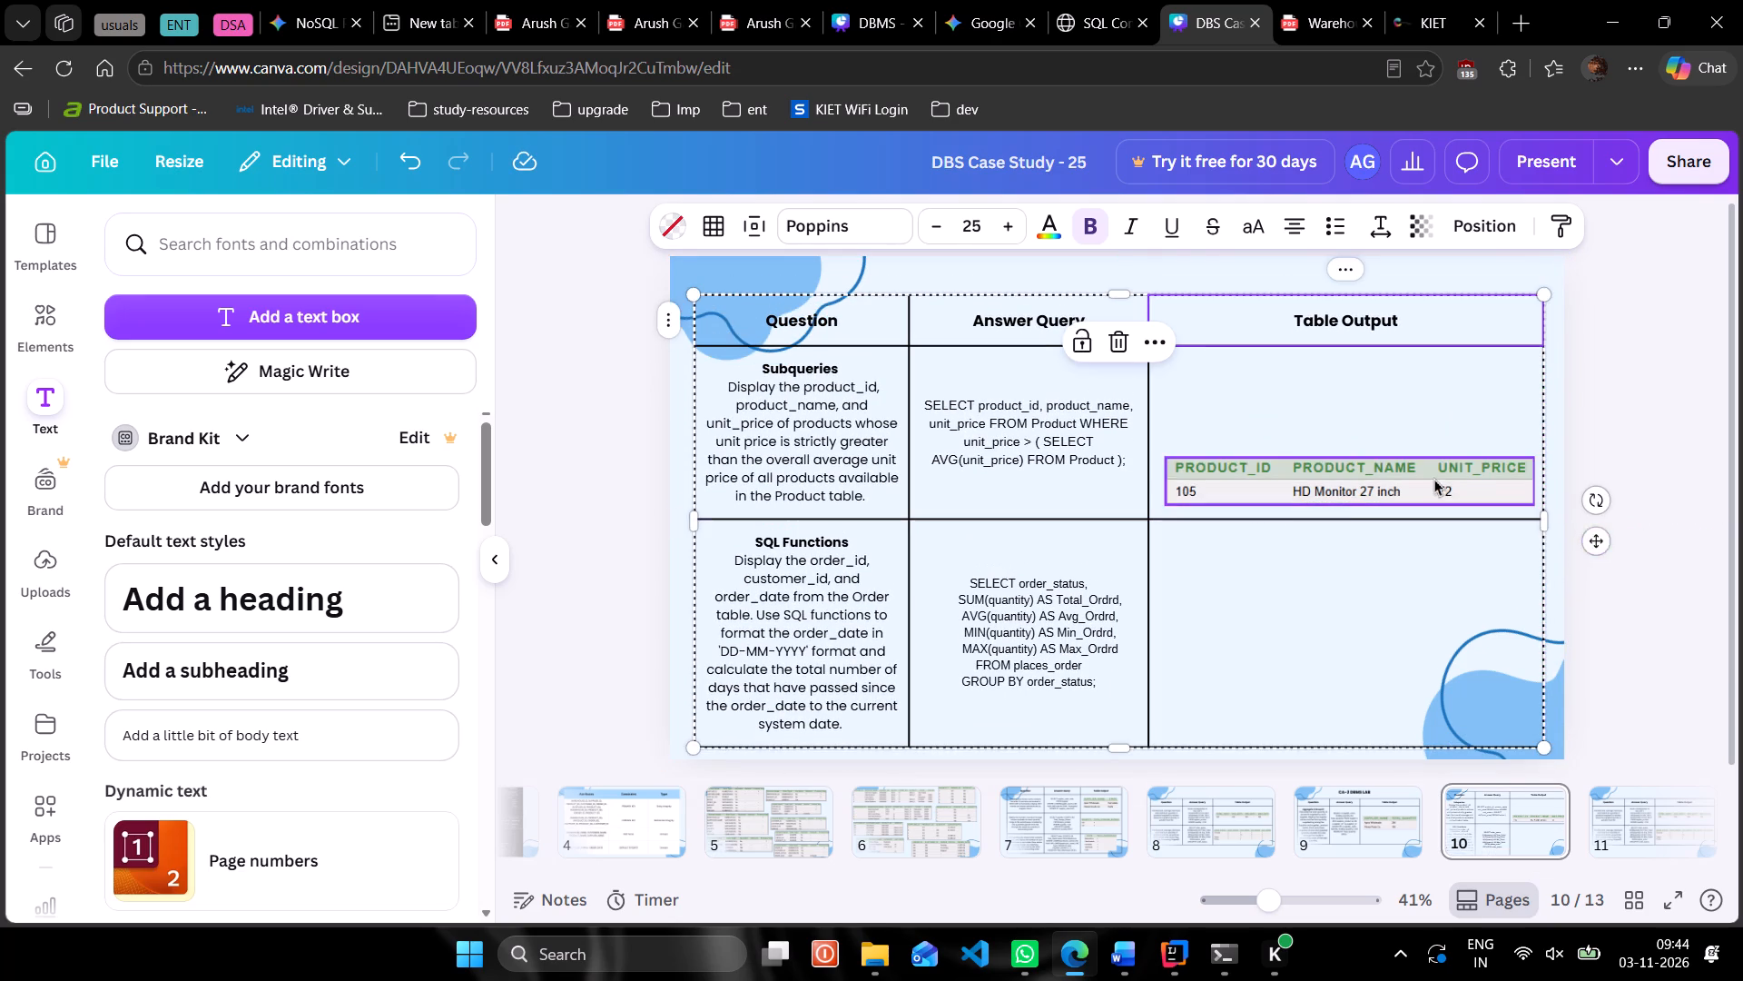
Move the PRODUCT_ID output image up to the middle of the Subqueries row's Table Output cell, keeping its horizontal position.
left_click_drag(1434, 479, 1429, 424)
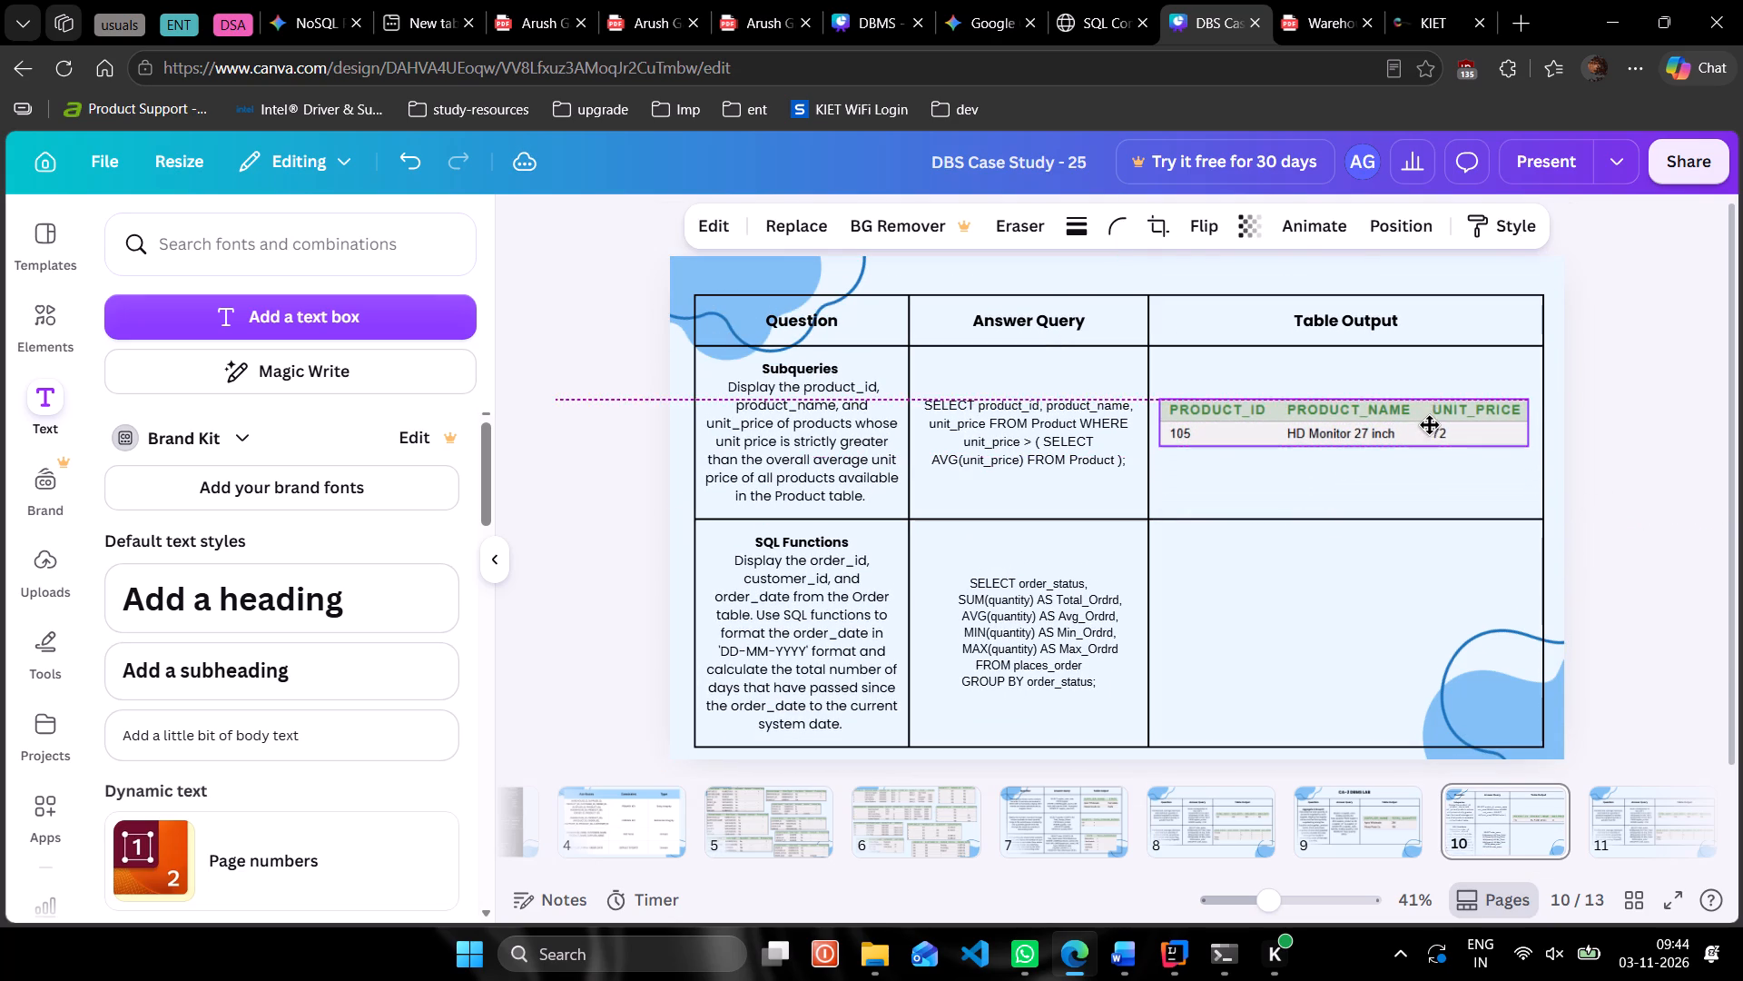
left_click_drag(1429, 424, 1435, 423)
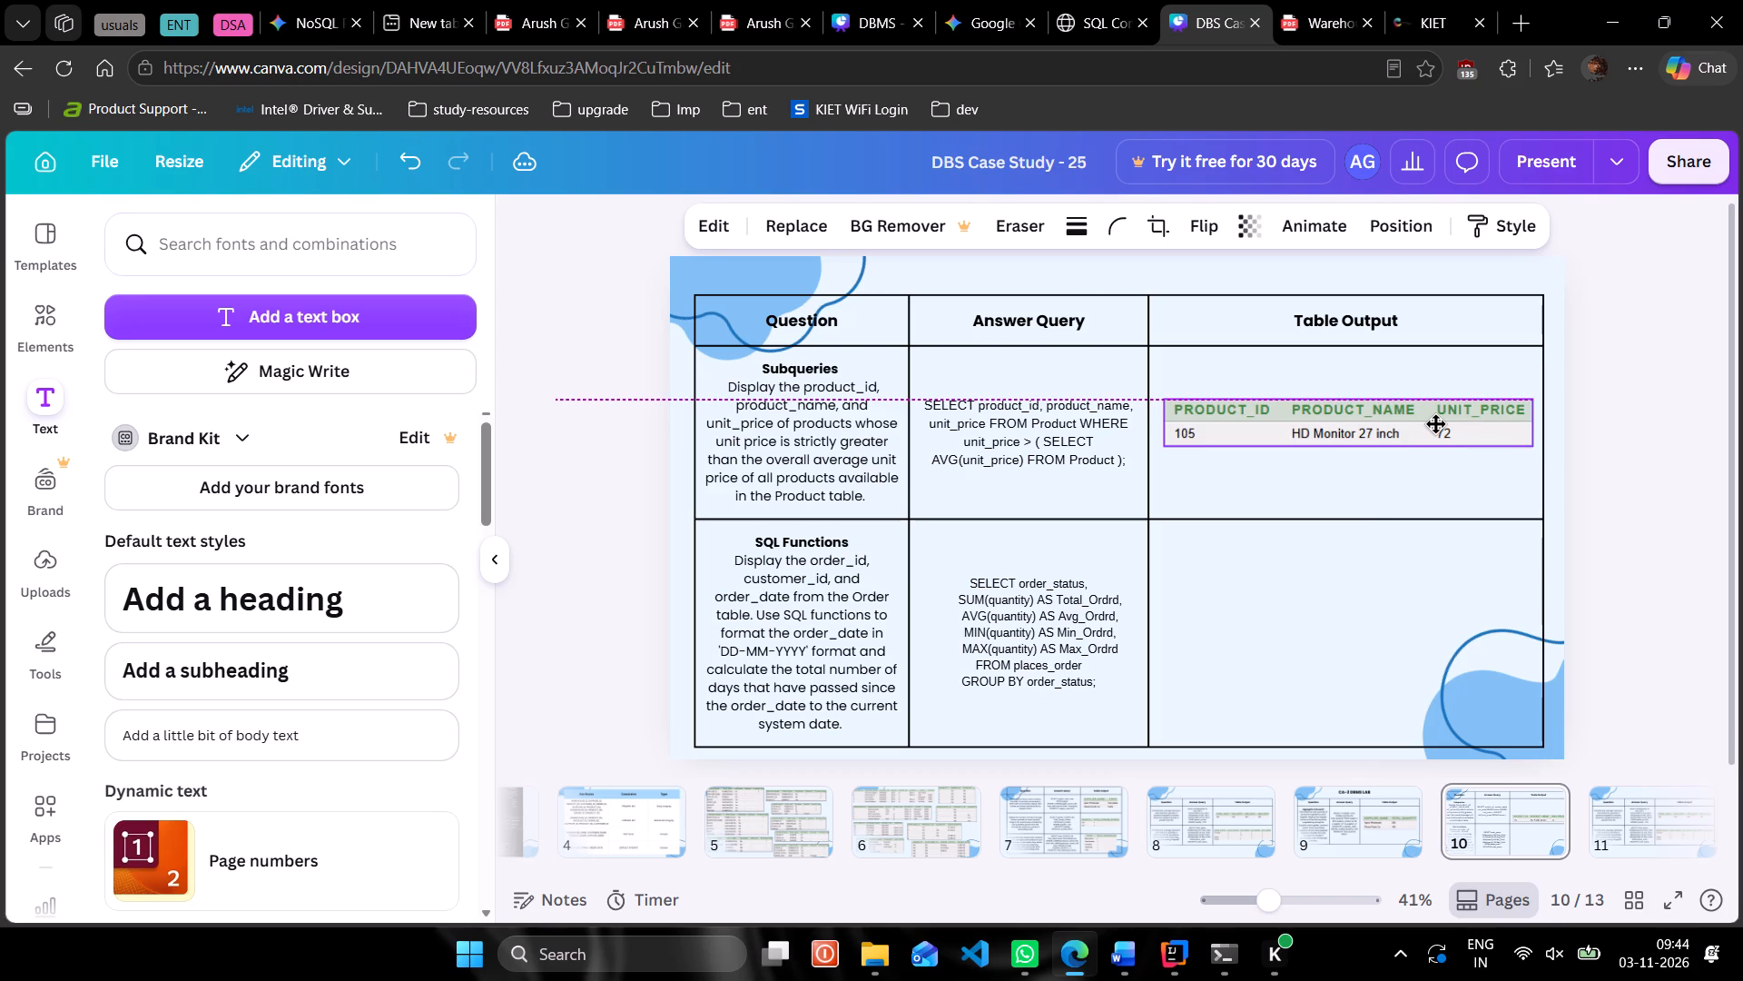
left_click_drag(1435, 423, 1434, 422)
left_click(795, 617)
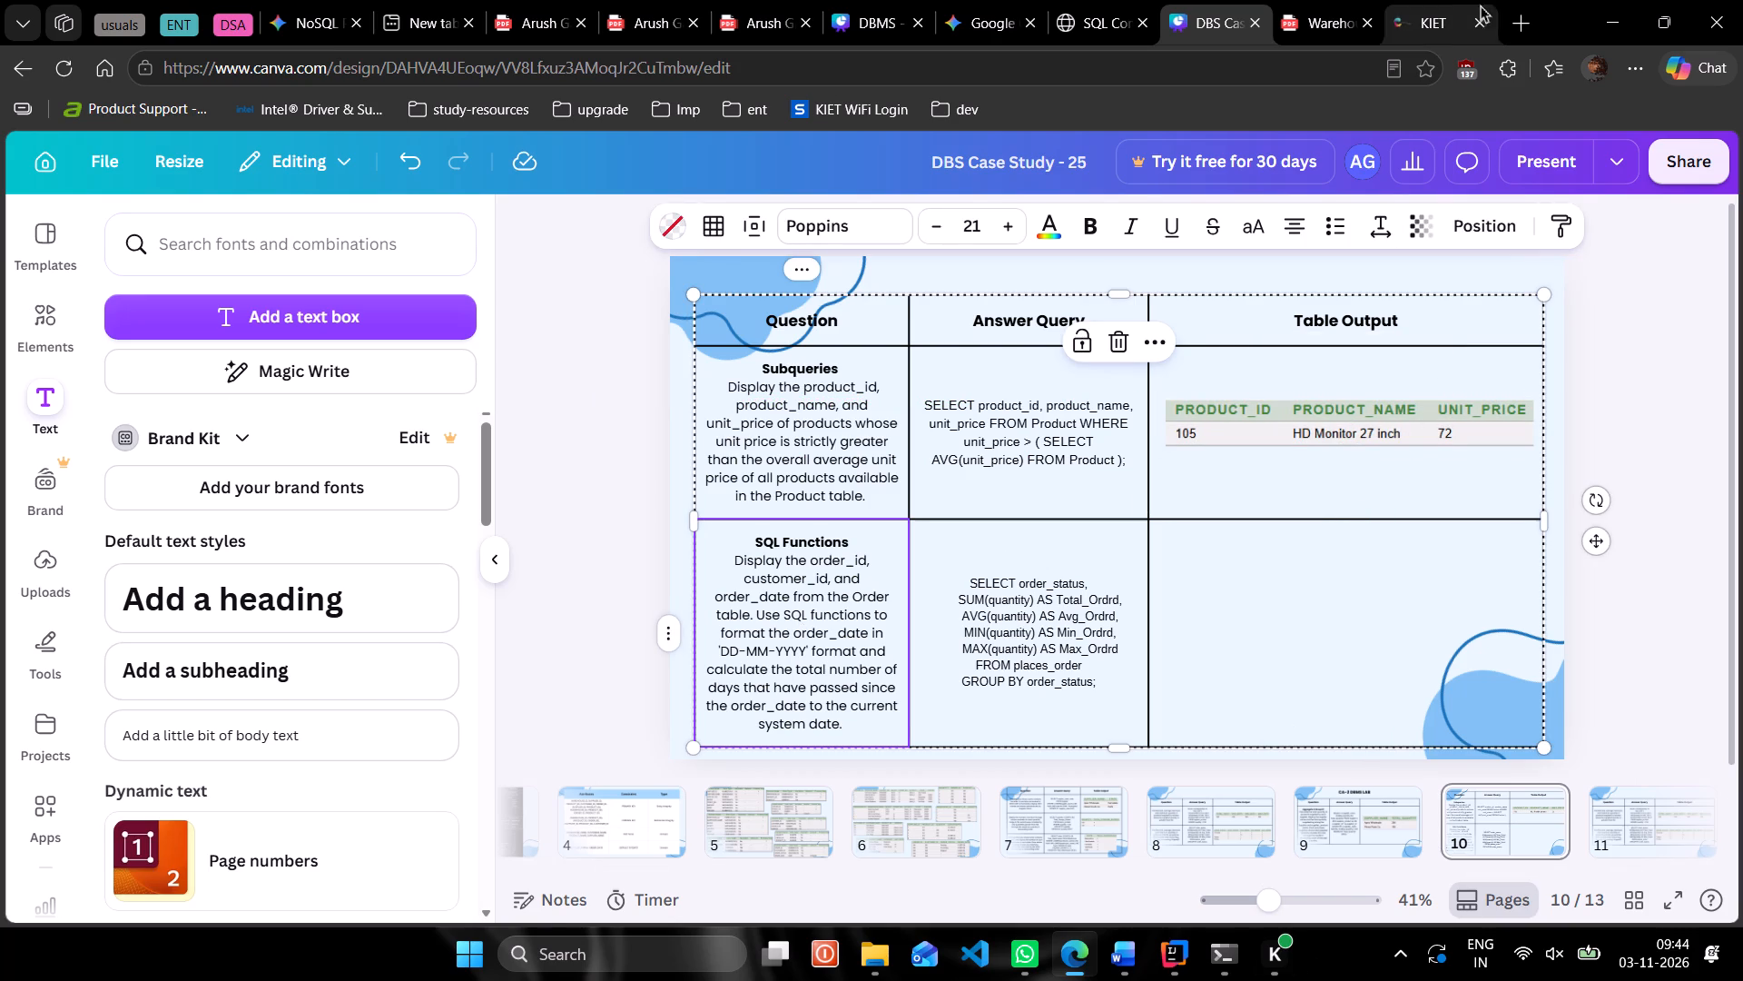
Switch from the presentation to another open window.
key("alt+Tab")
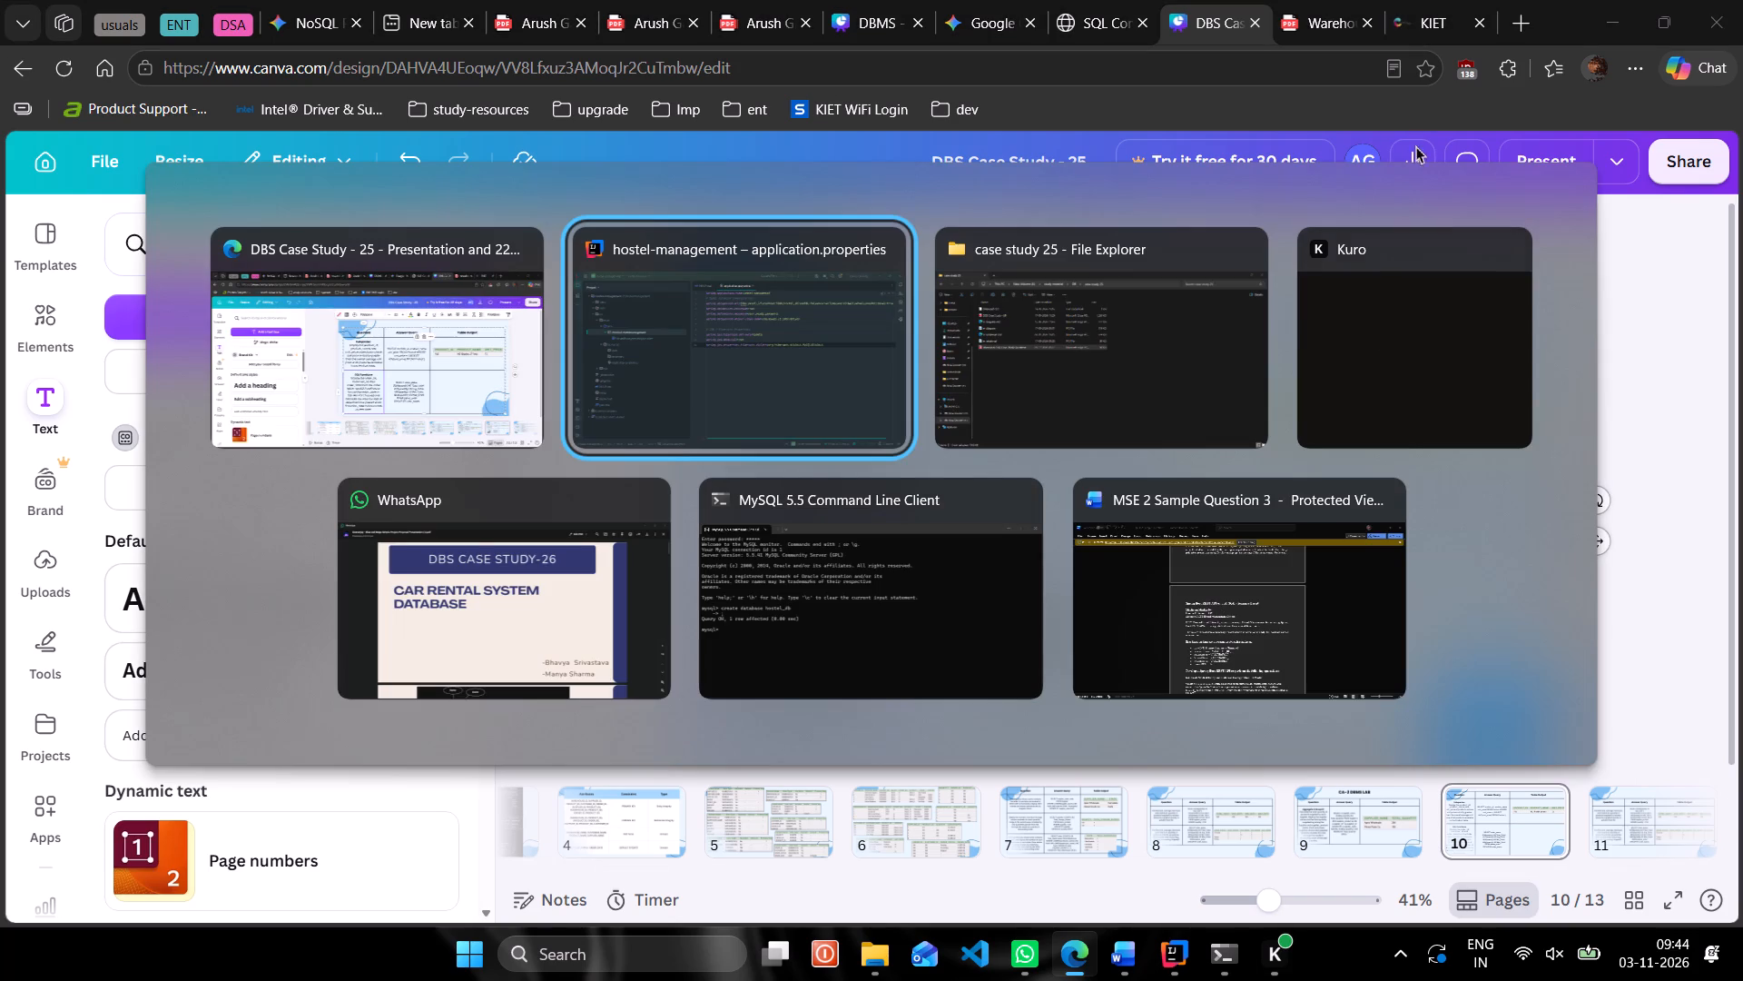